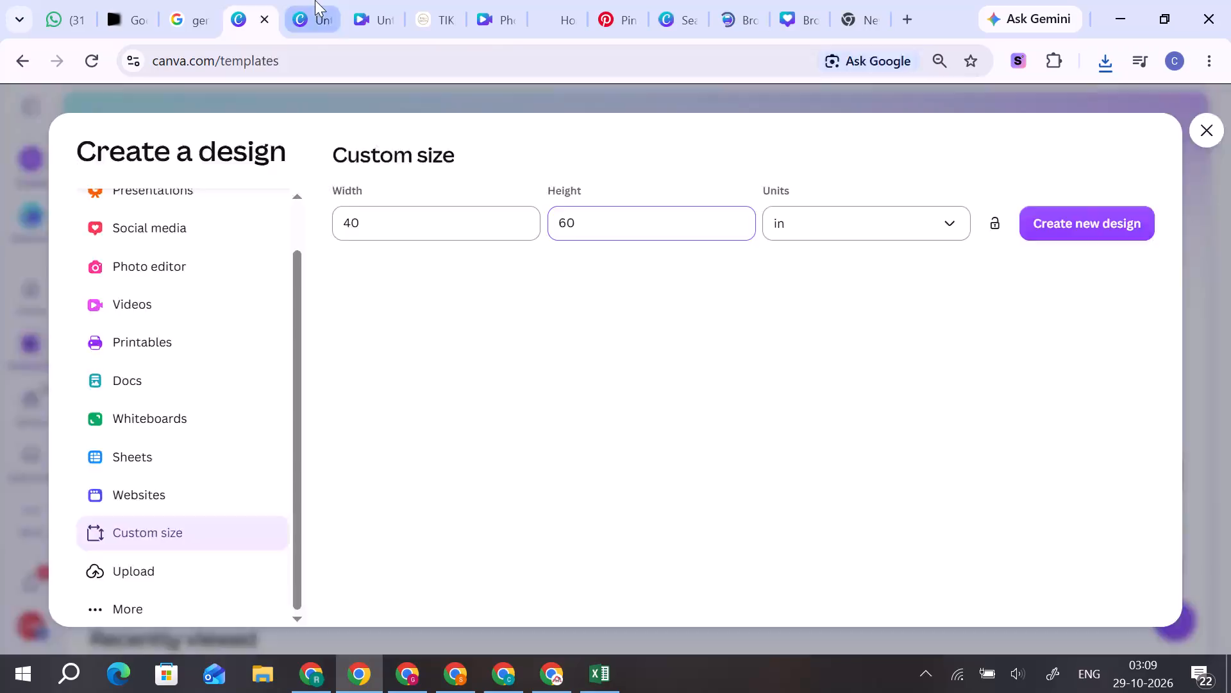
Close the browser tabs holding the Instagram Reel video design, the Canva templates page, and the video design whose title starts with "Ph".
click(380, 16)
click(387, 21)
click(250, 1)
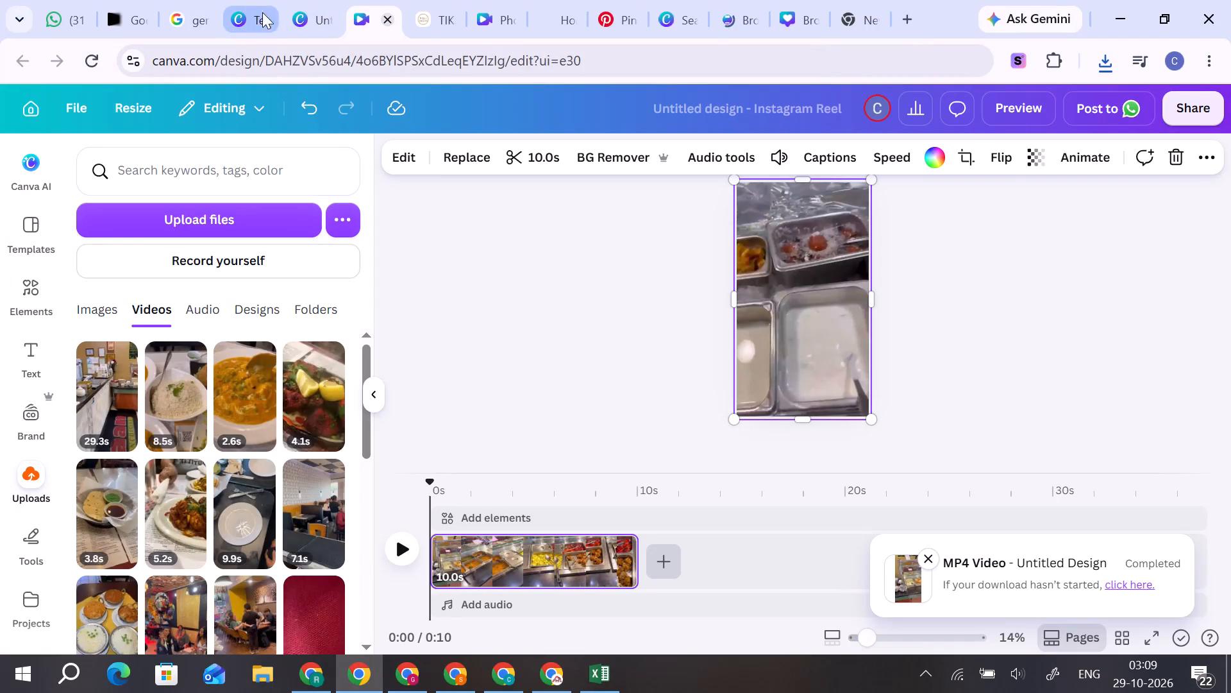
click(265, 23)
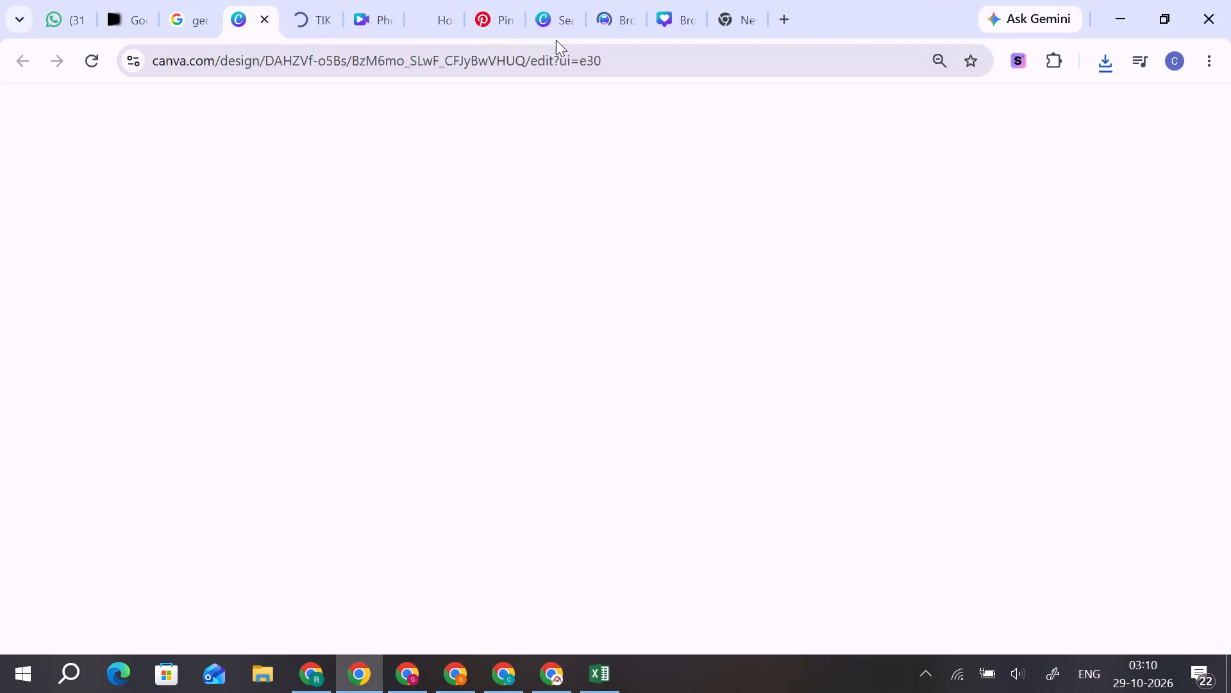
click(396, 7)
click(384, 19)
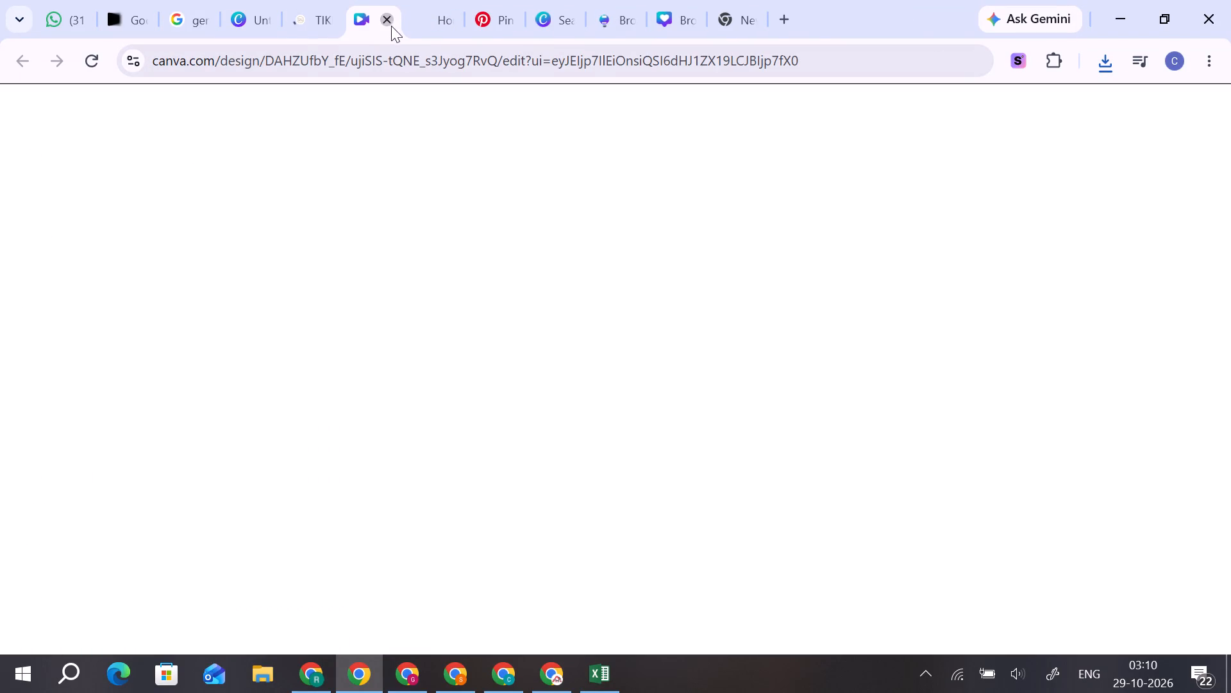
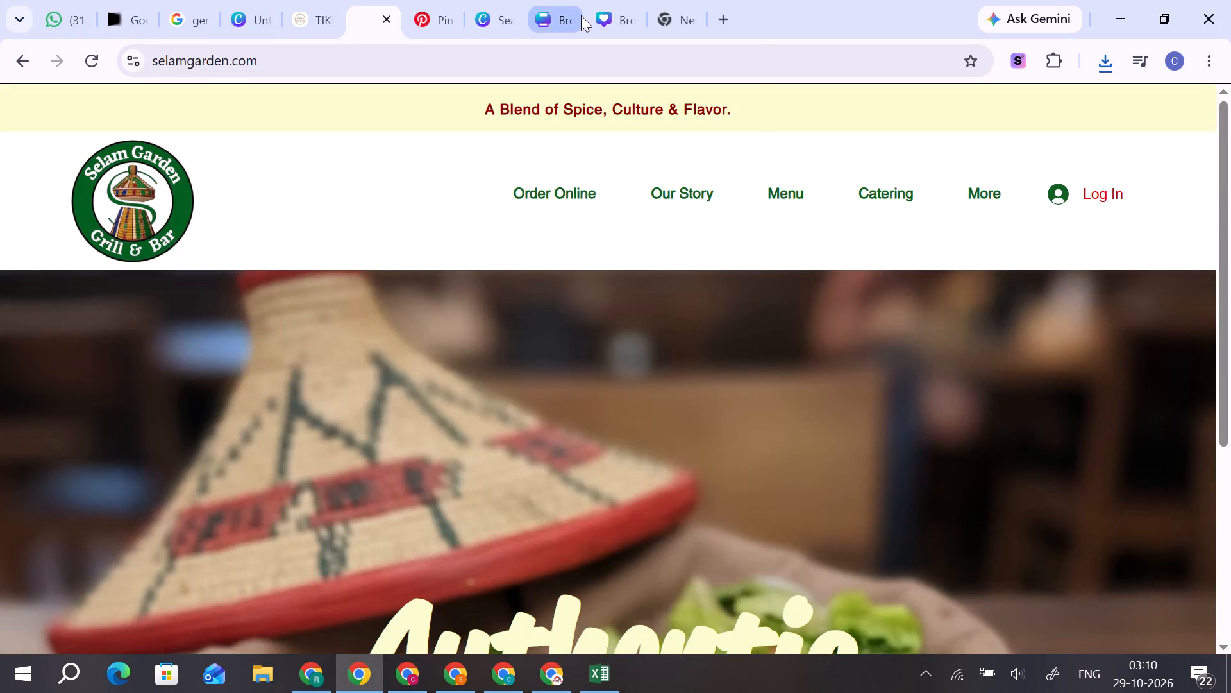
In the browser tab with the "ethopian food" template search, go to the Canva home page and look through the recent designs.
click(560, 0)
click(499, 0)
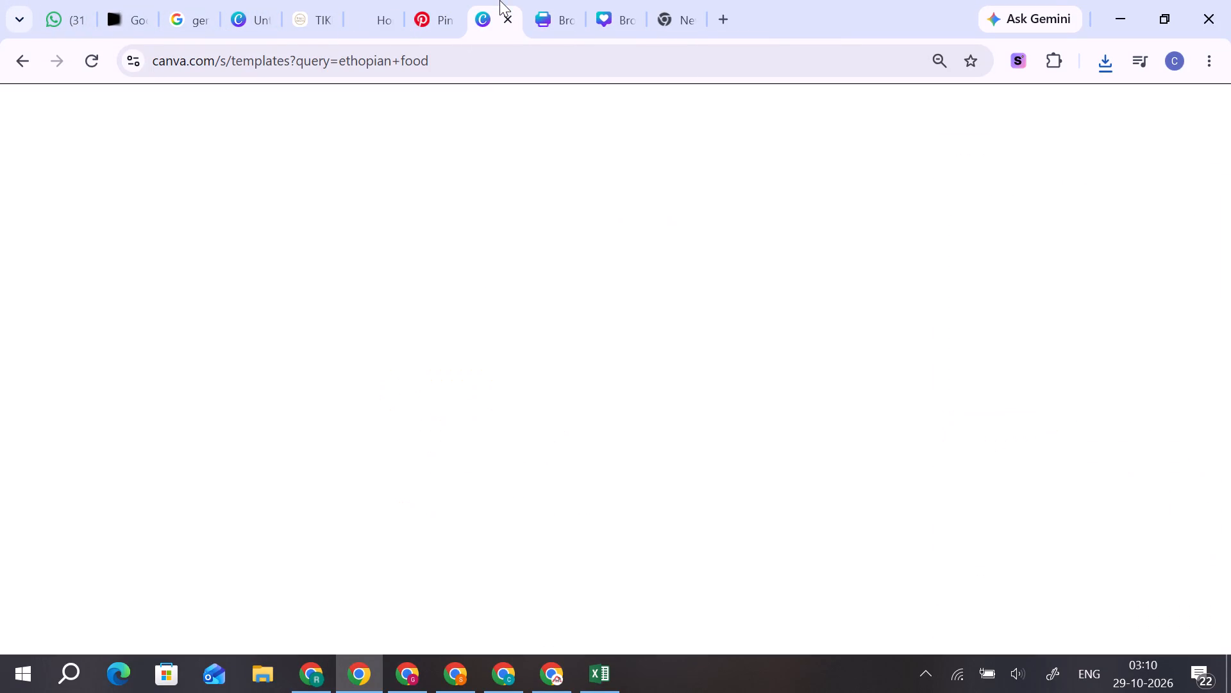
click(1196, 120)
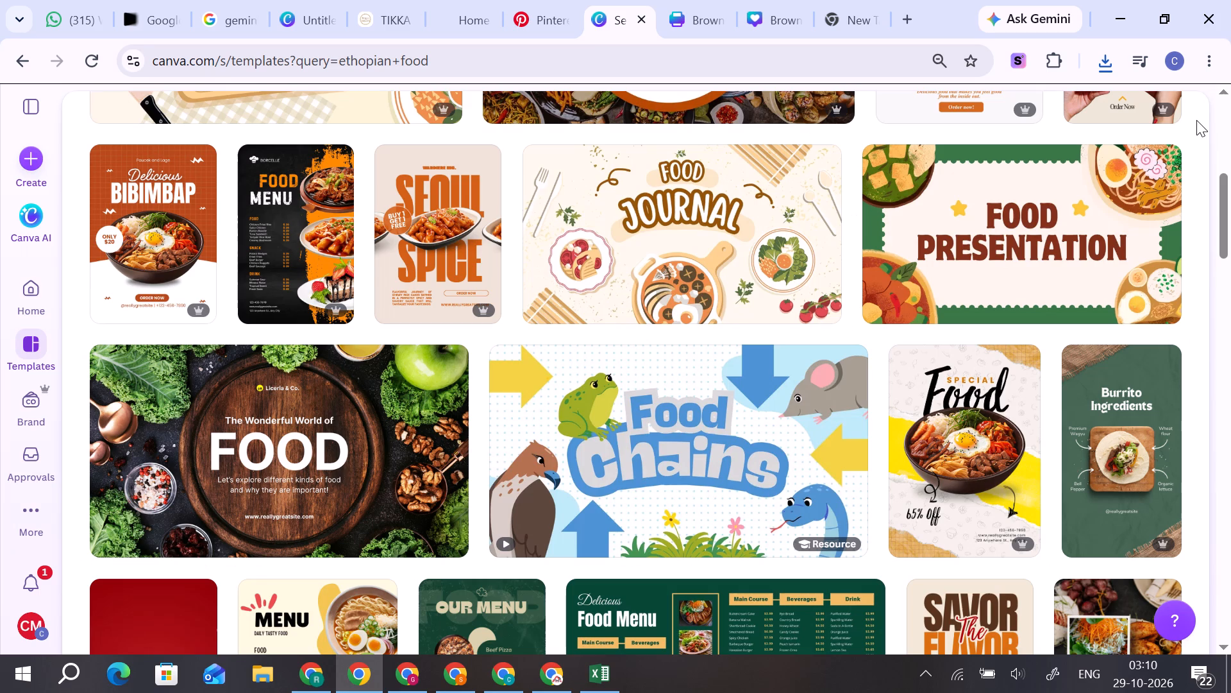
scroll(644, 407, up, 4)
click(29, 296)
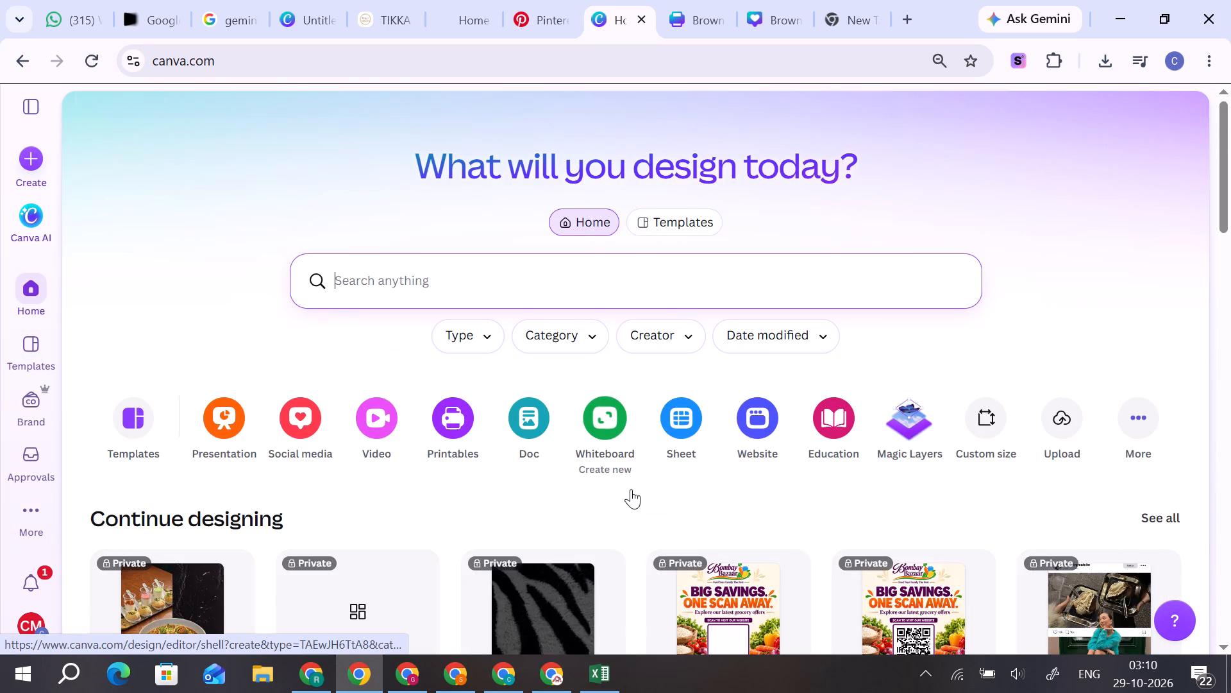
scroll(631, 489, down, 1)
scroll(631, 489, up, 1)
scroll(631, 489, down, 1)
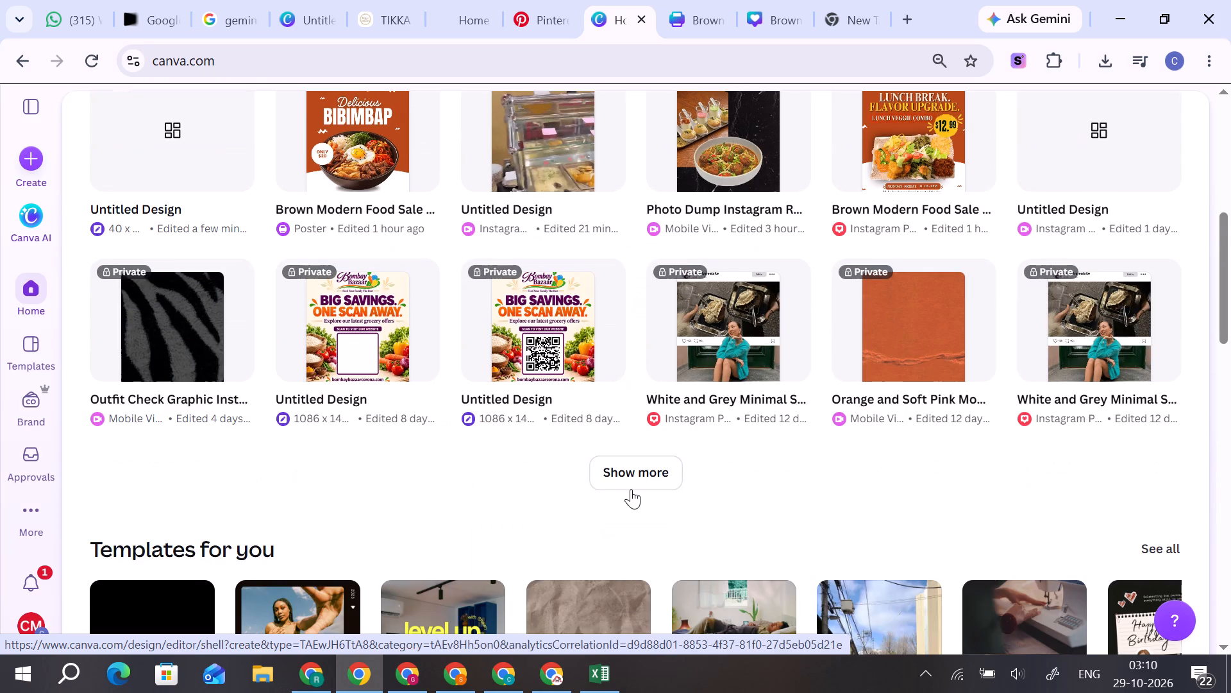
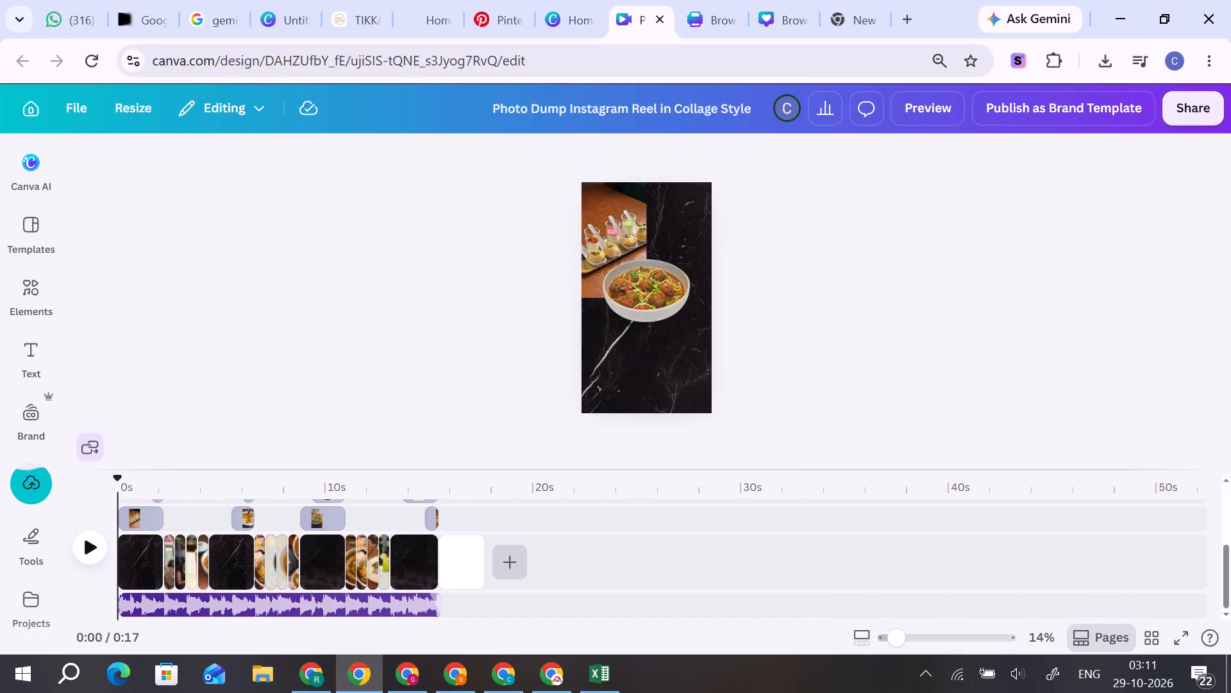
Select the top-left collage photo in the reel's opening page, at about 1 second, and bring up the uploaded media.
drag(149, 486, 162, 490)
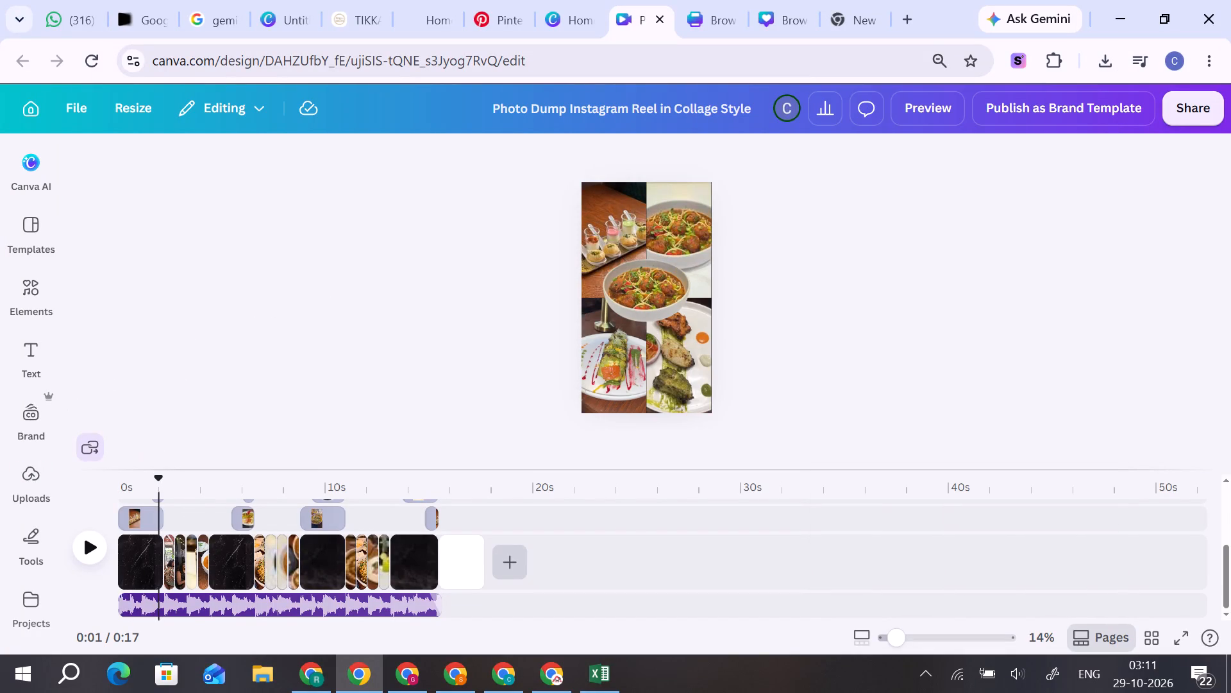
click(624, 203)
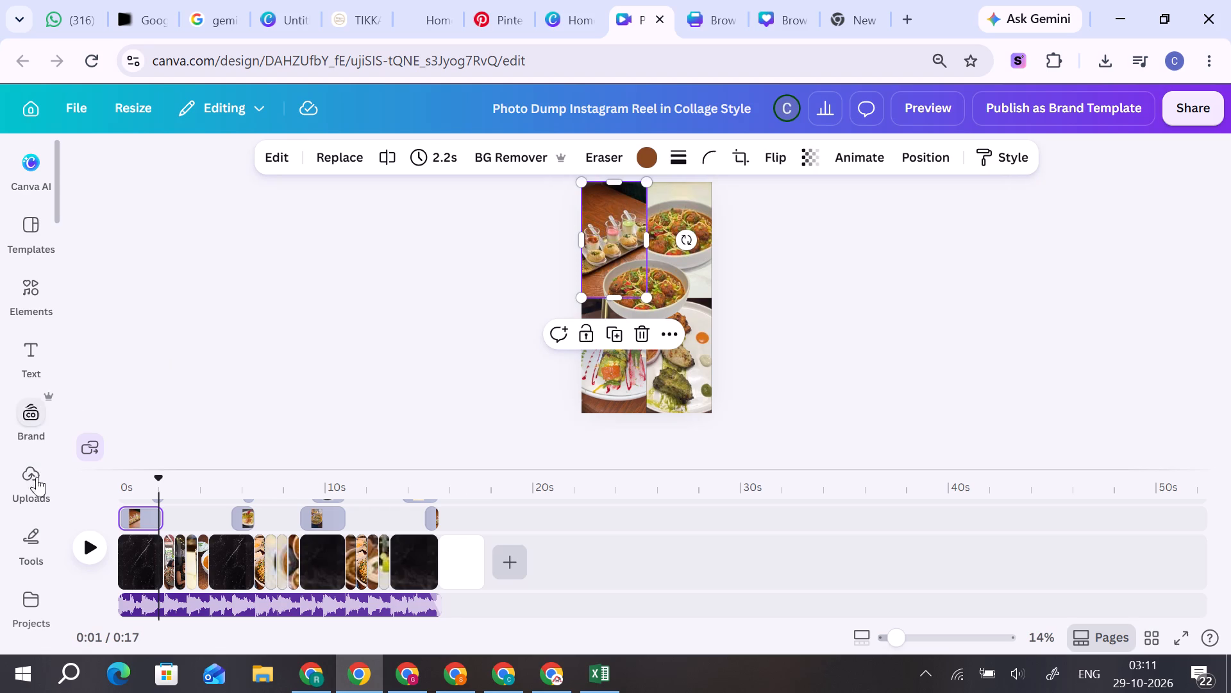
click(39, 495)
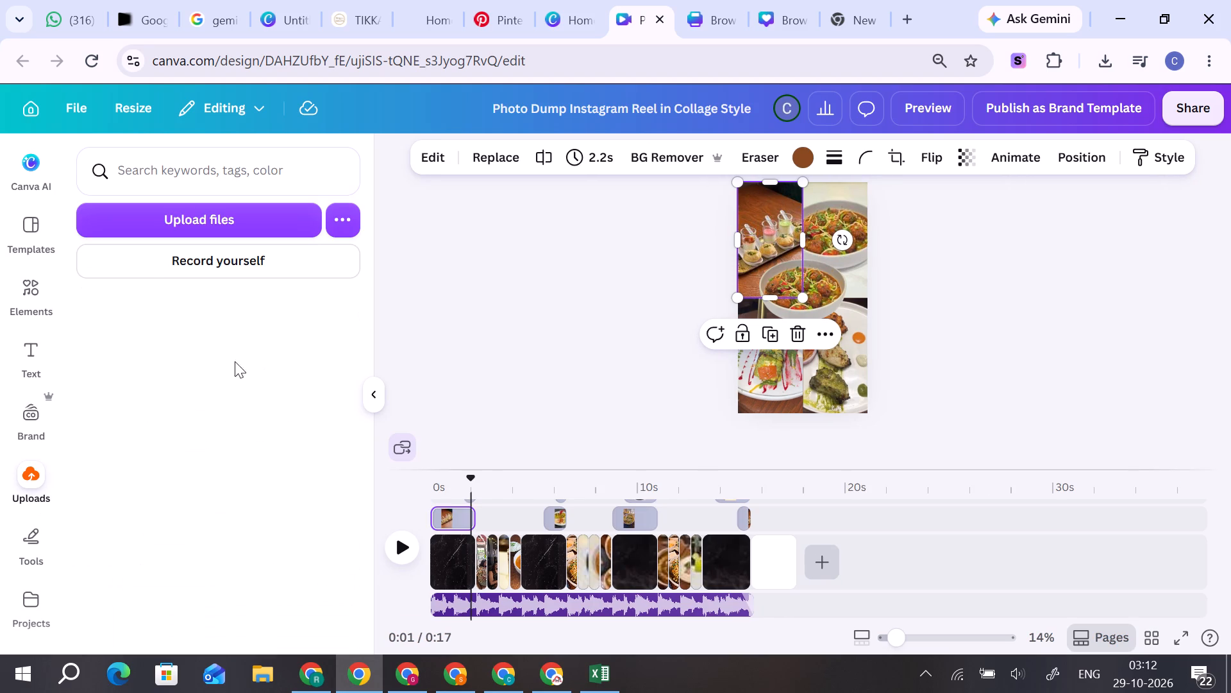
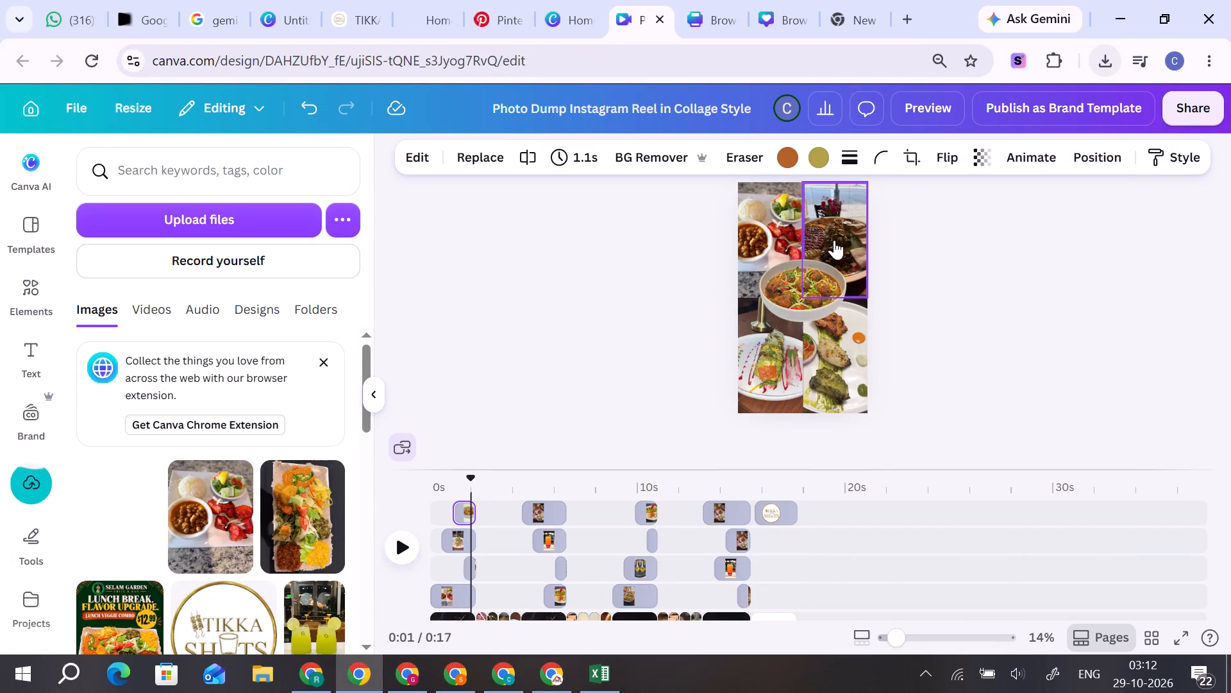
Select the plated food photo with red sauce drizzle in the lower-left cell of the collage.
click(769, 376)
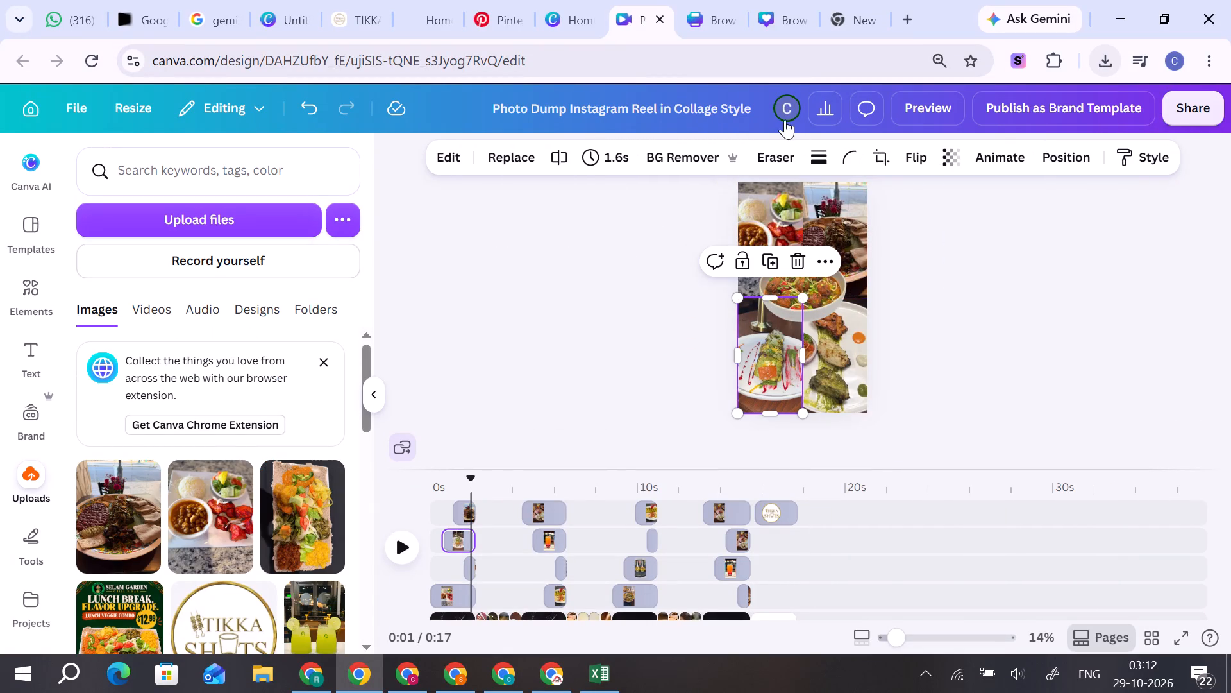
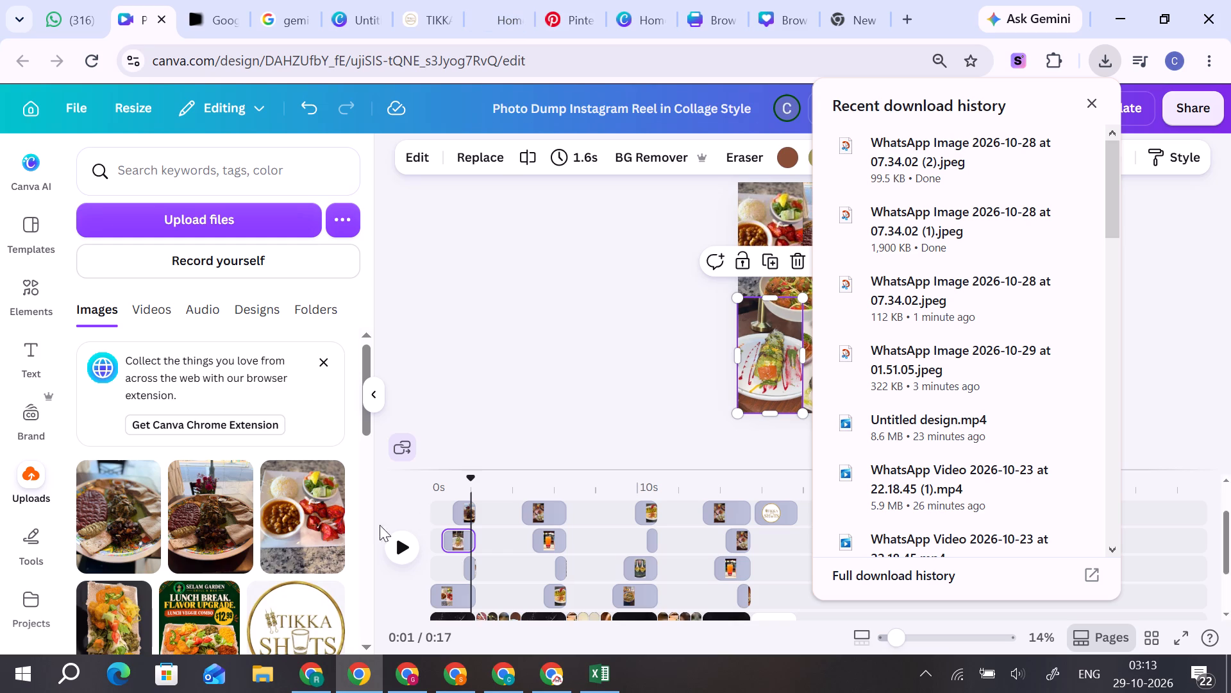
Dismiss the recent download history and deselect the plated-food picture in the lower part of the collage.
click(493, 284)
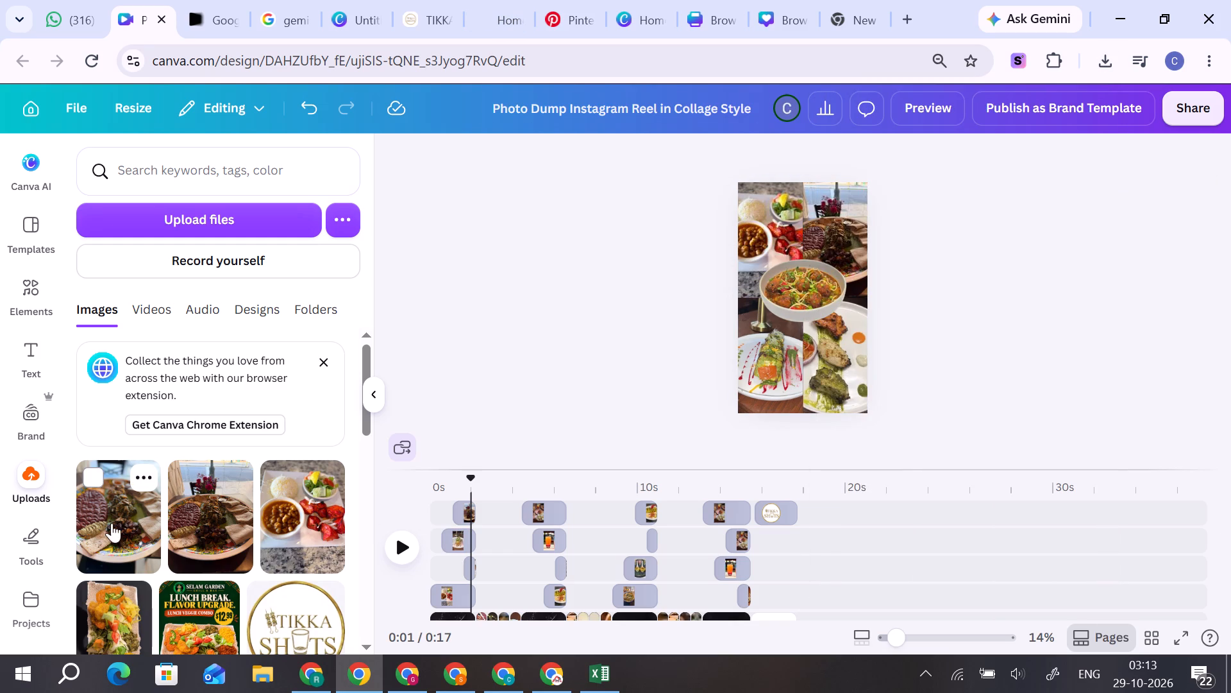
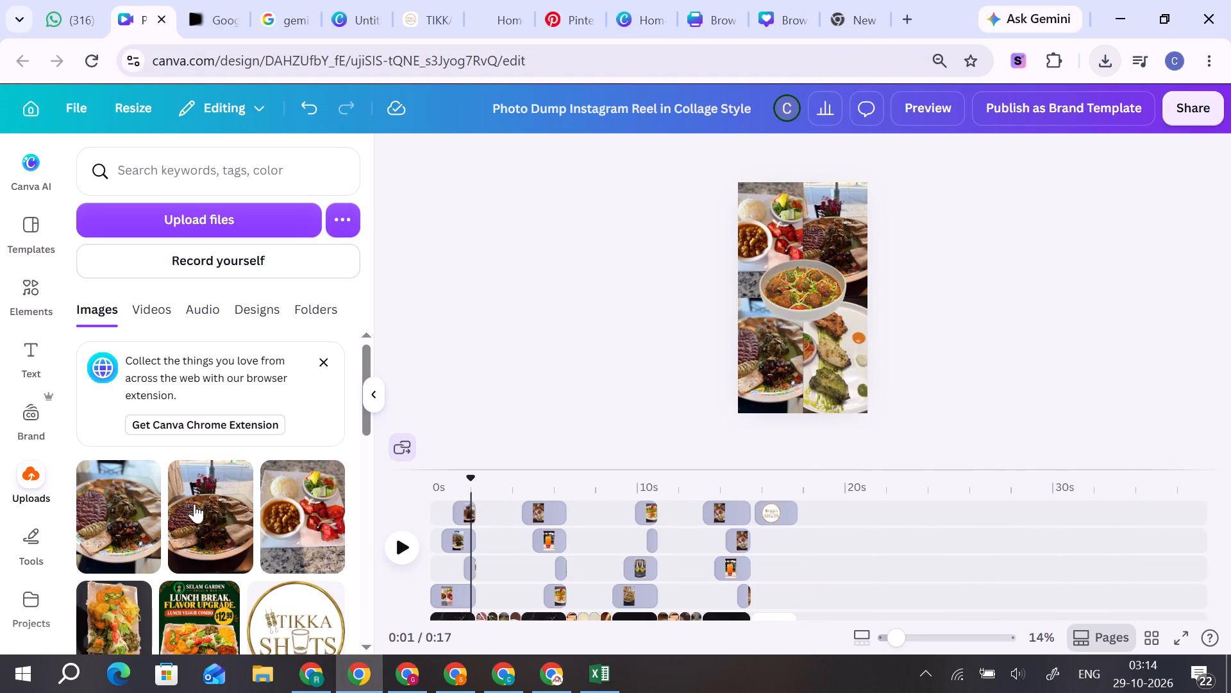
Replace the curry bowl at the collage's centre with the uploaded dark-background platter photo, stretching its frame taller, scaling it down and recentring it.
drag(117, 522, 816, 296)
click(828, 271)
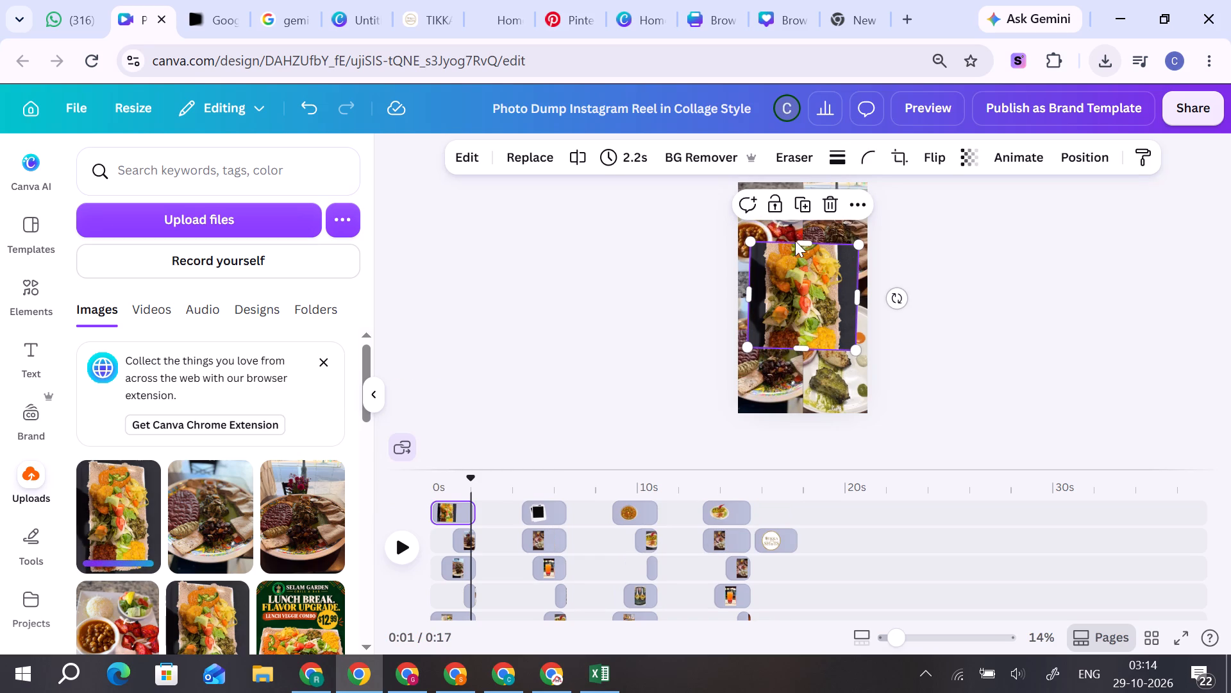
drag(803, 243, 805, 218)
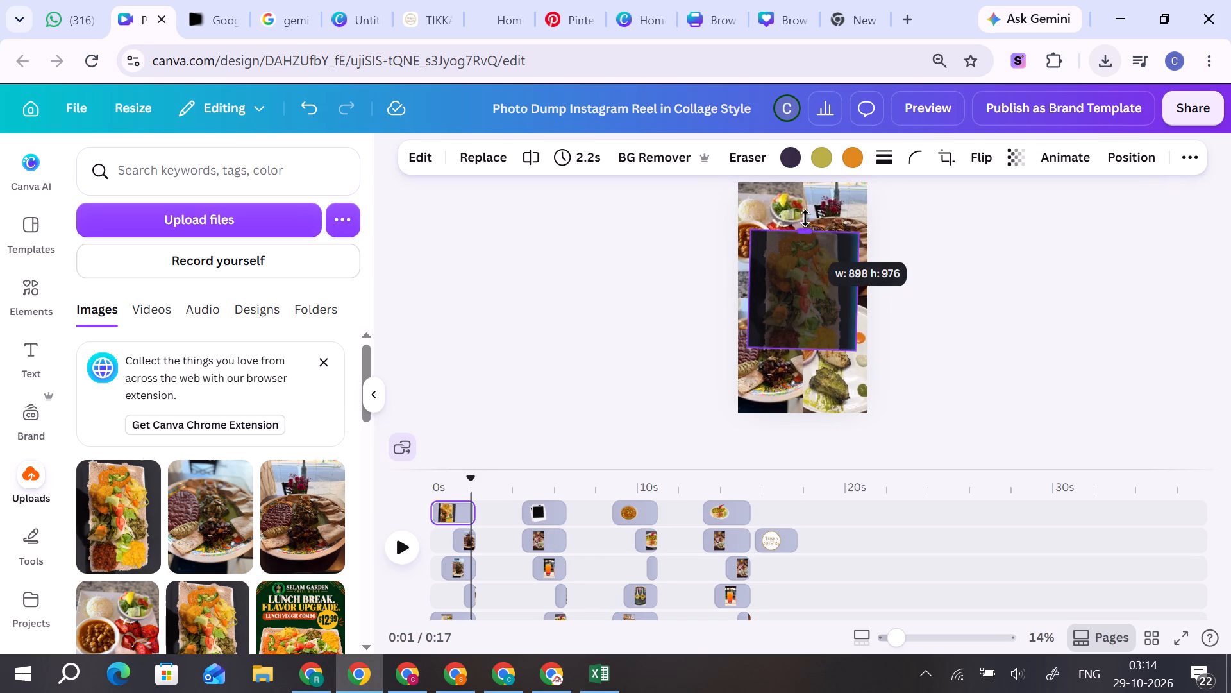
drag(805, 218, 806, 219)
drag(807, 350, 806, 370)
drag(851, 372, 817, 327)
drag(797, 297, 812, 316)
click(909, 318)
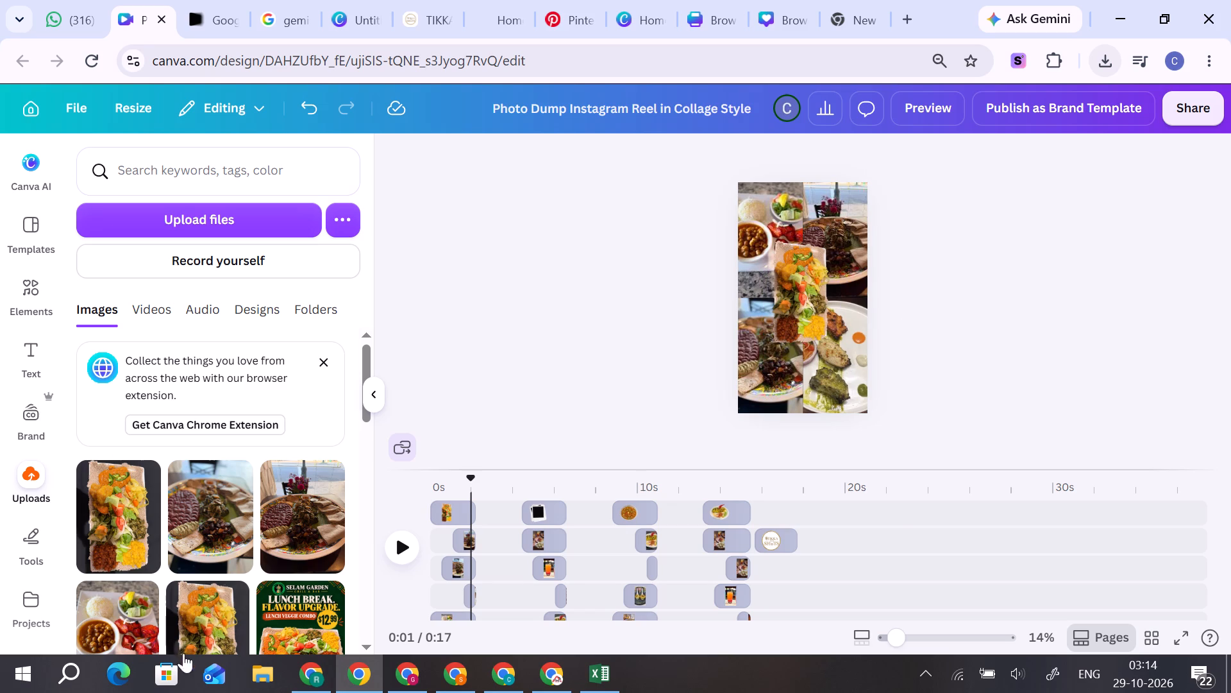
Replace the collage's lower-right picture with the uploaded photo of curry, rice and salad.
drag(122, 637, 825, 394)
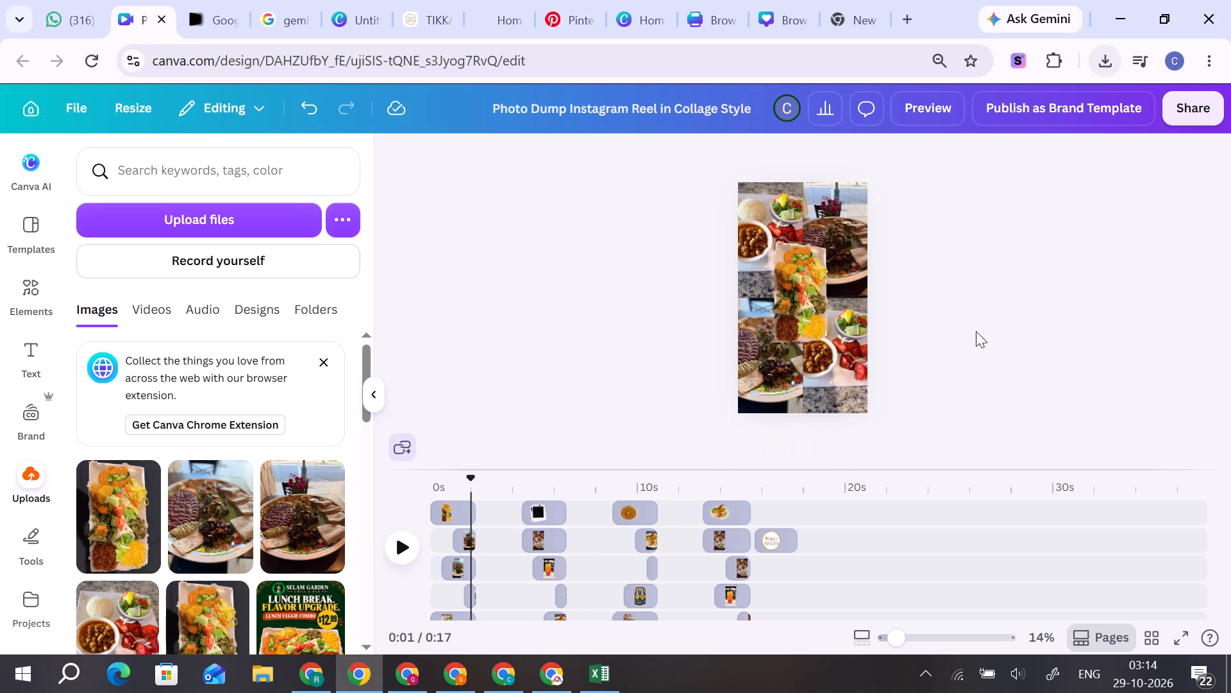
click(976, 330)
Move the playhead past the first collage to the full-frame photo of people dining, just after 2 seconds.
drag(471, 481, 487, 483)
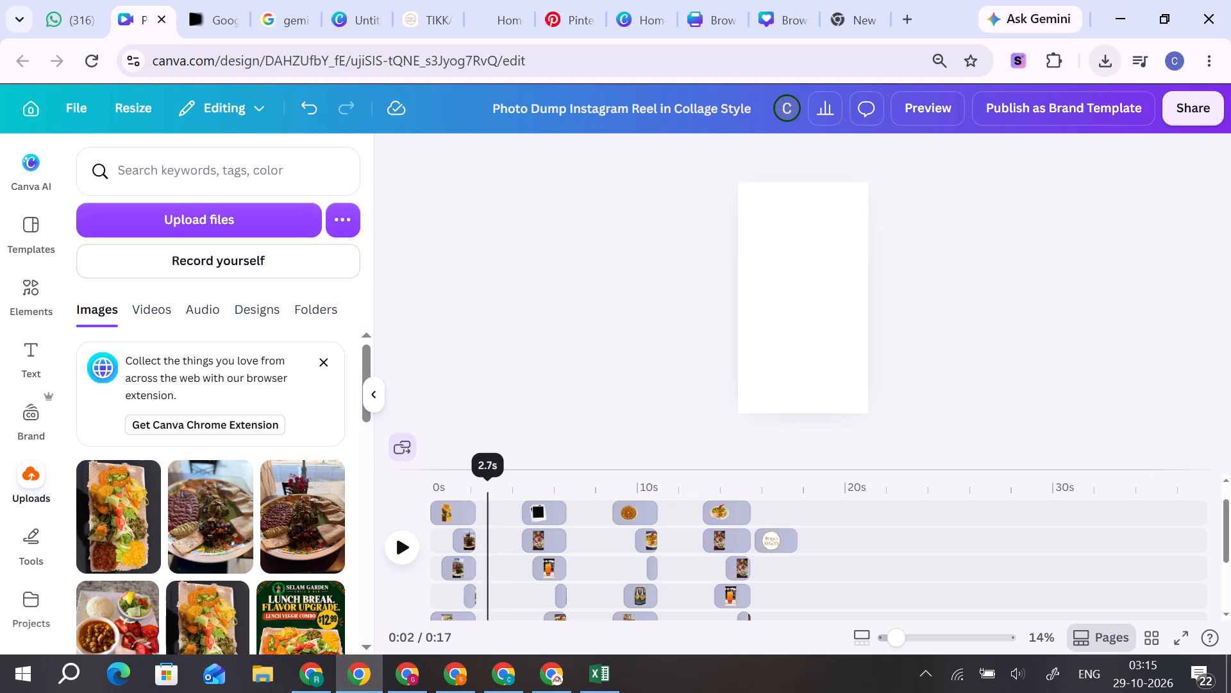
drag(487, 483, 480, 483)
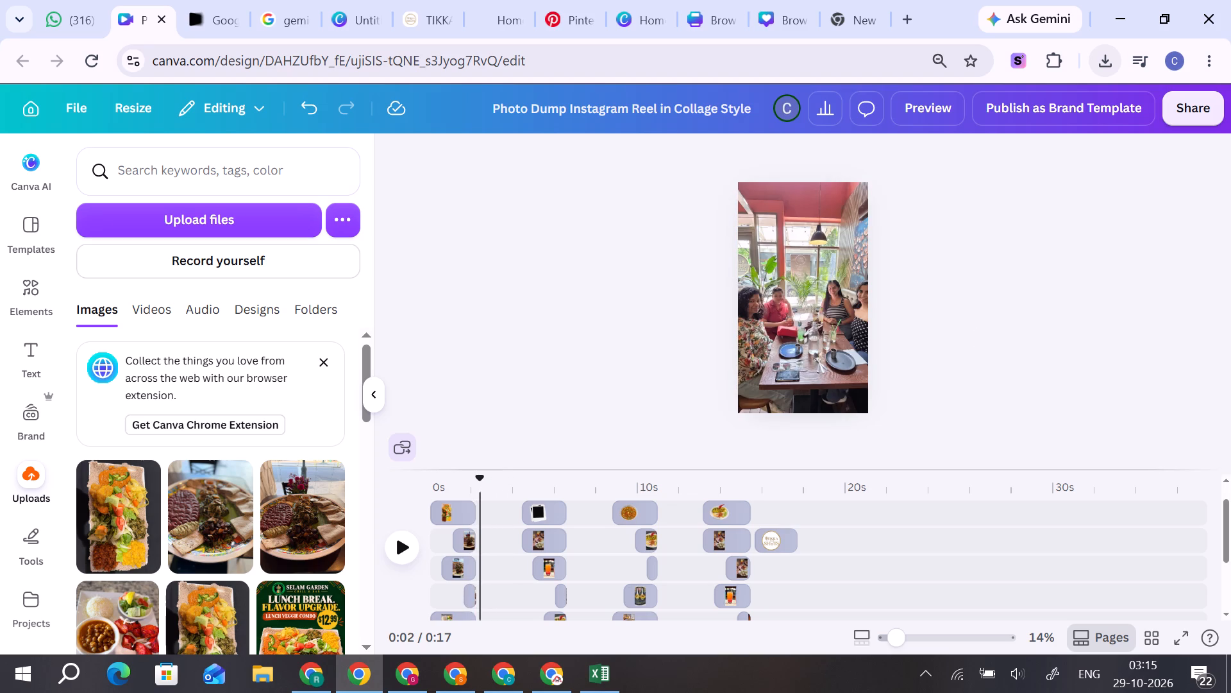
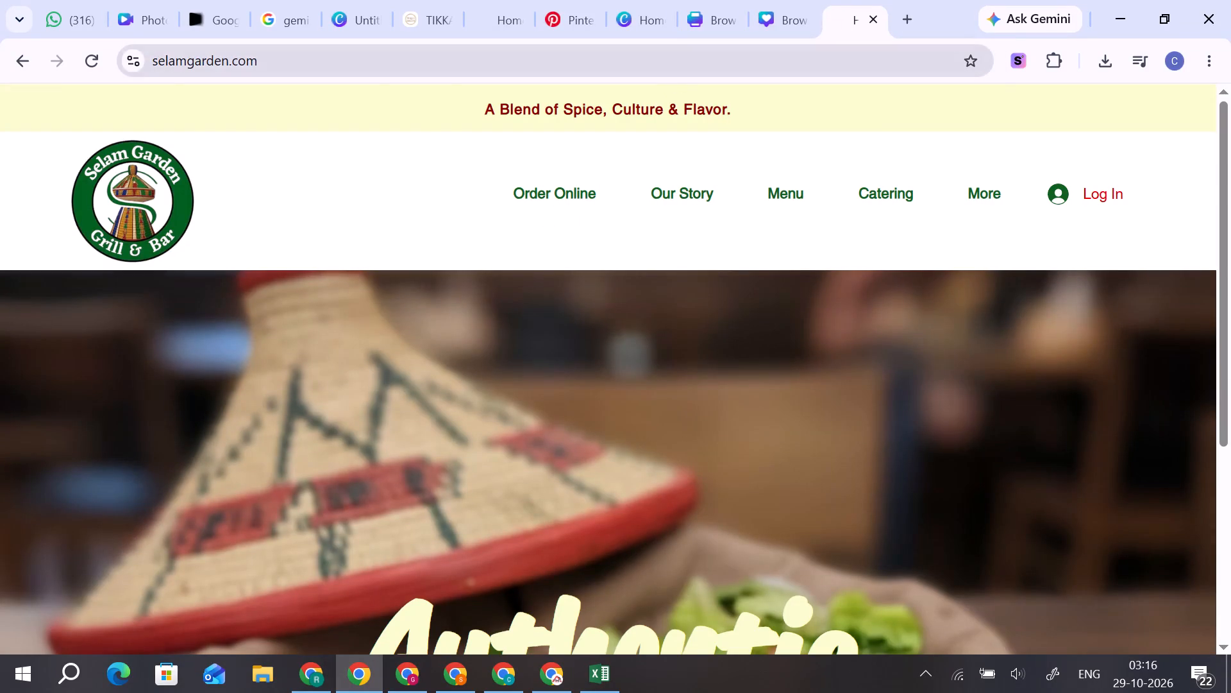
Search Google for selam garden grill and bar and open the restaurant's photos from the results.
double_click(674, 71)
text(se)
click(487, 184)
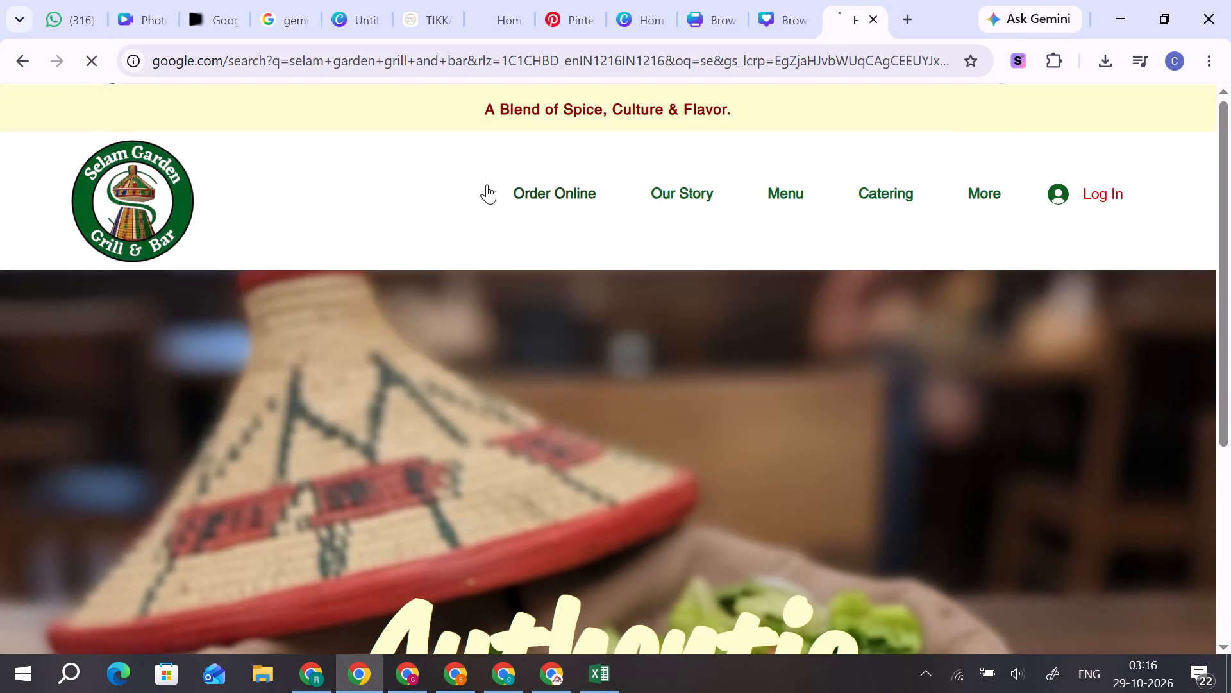
click(374, 410)
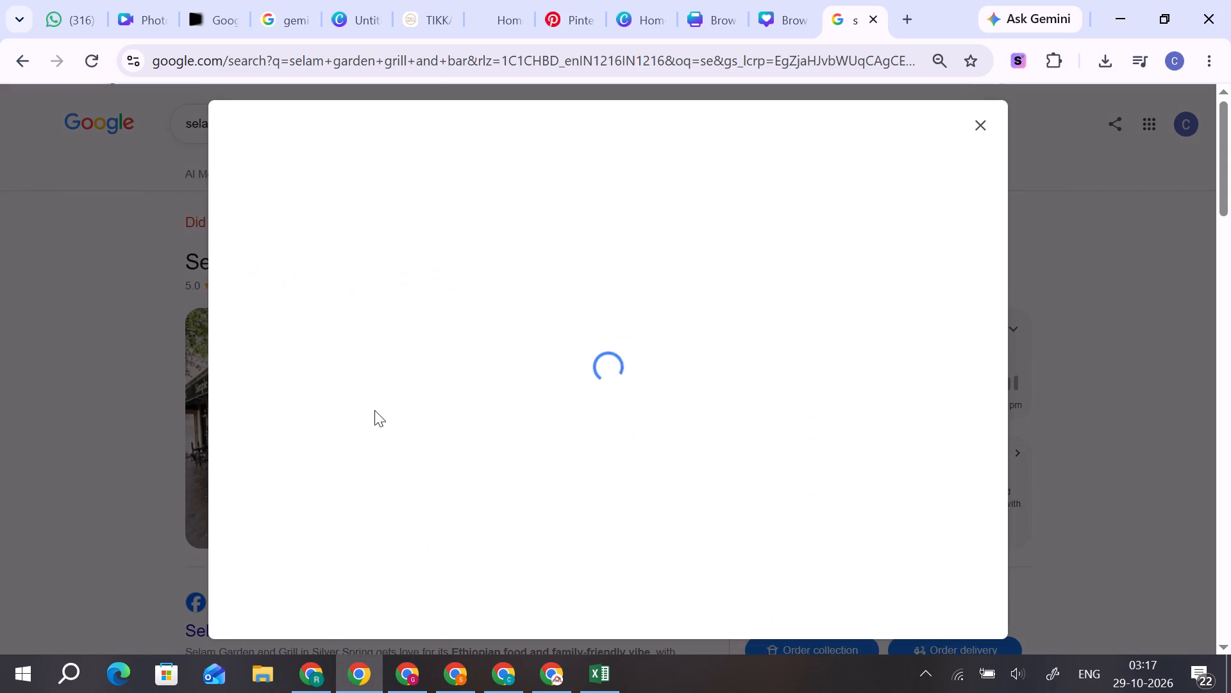
In the Photo Dump Instagram Reel design, replace the group dining photo at 0:02 with the uploaded photo of the round, colourful vegetable platter.
click(359, 0)
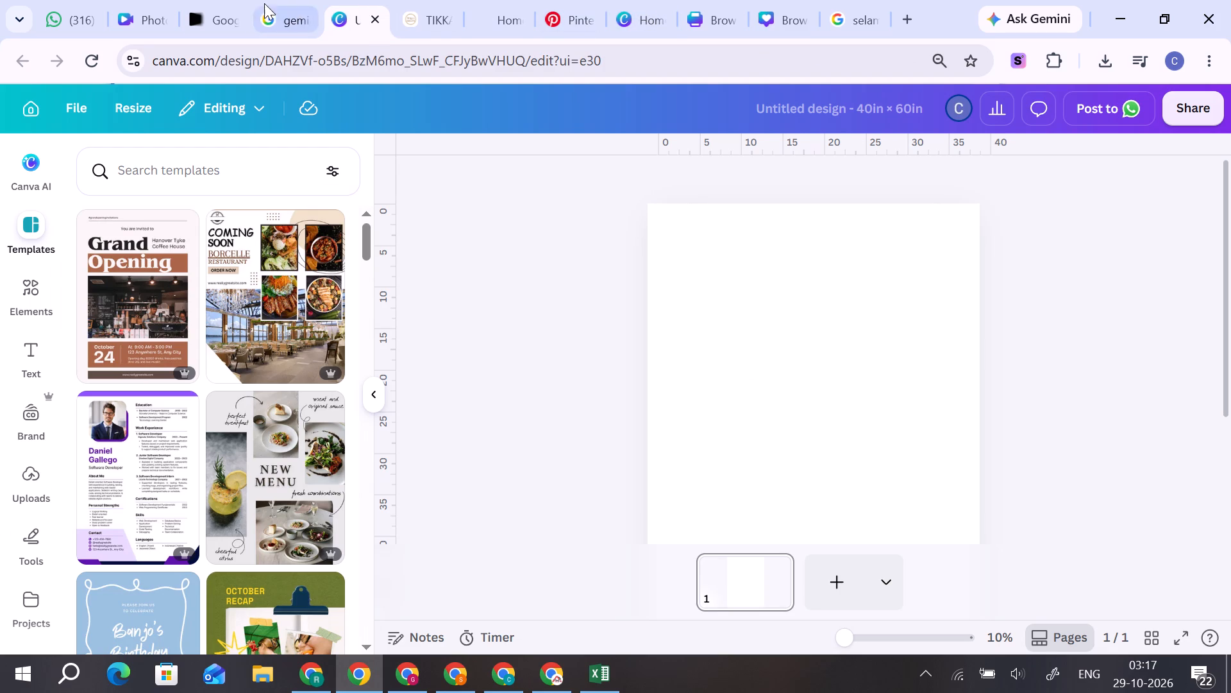
click(151, 1)
scroll(242, 566, down, 4)
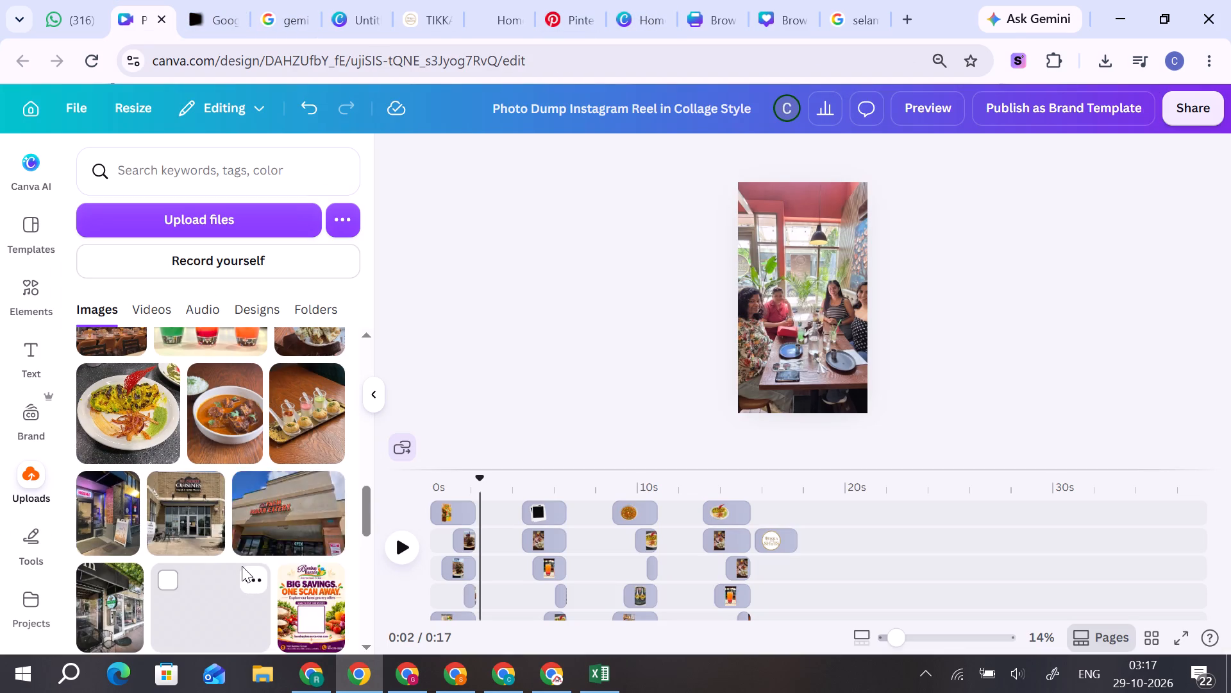
scroll(242, 566, down, 2)
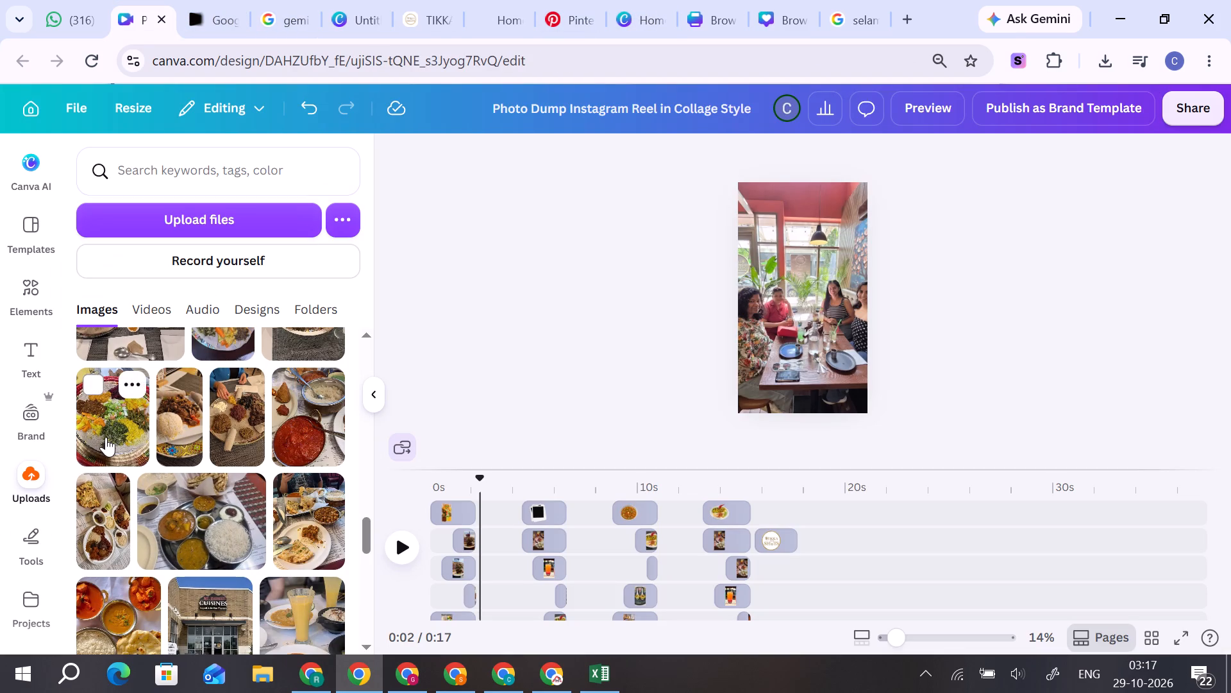
drag(106, 437, 743, 272)
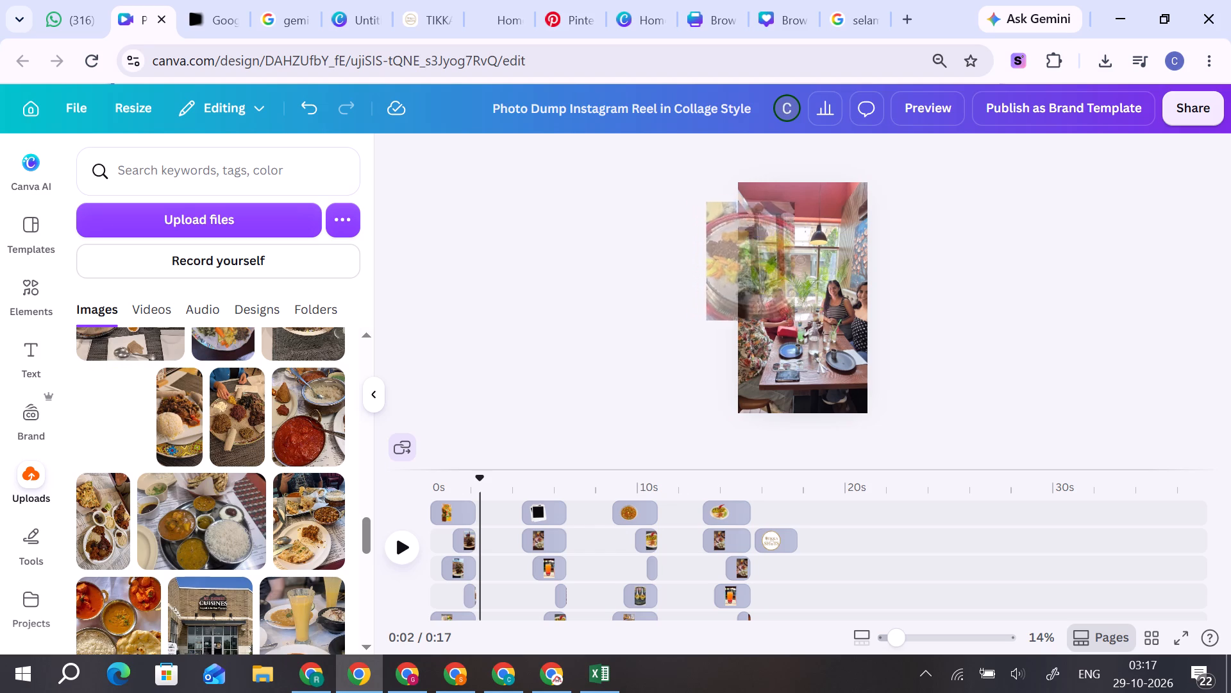
drag(743, 272, 739, 271)
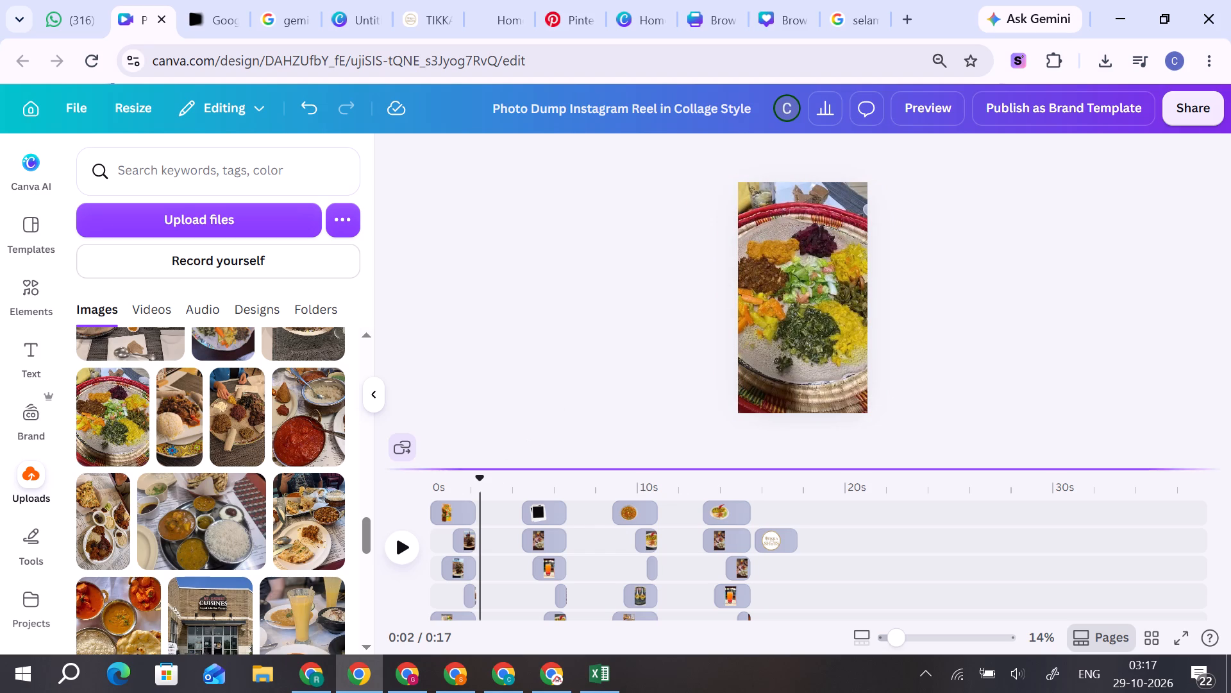
Select the full-frame photo of the group around the long wooden table at 0:03 in the reel.
drag(485, 483, 498, 484)
click(801, 296)
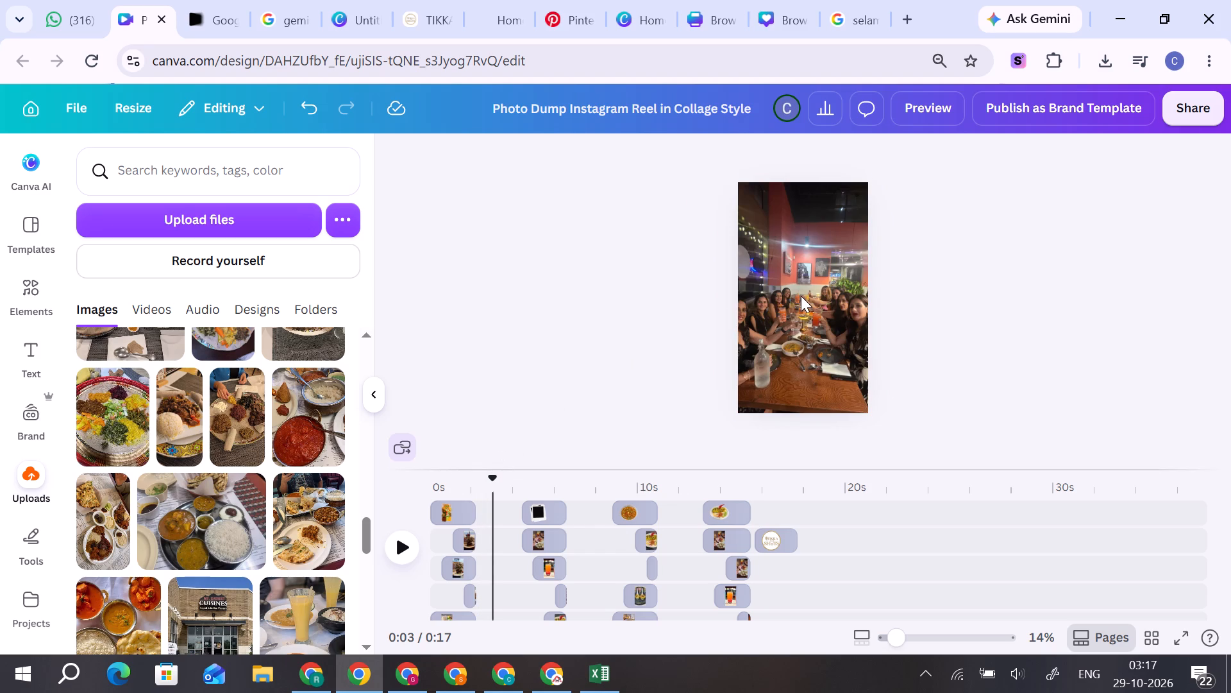
Replace the restaurant group photo at the current reel frame with the uploaded rice and meat dish photo.
drag(188, 429, 751, 314)
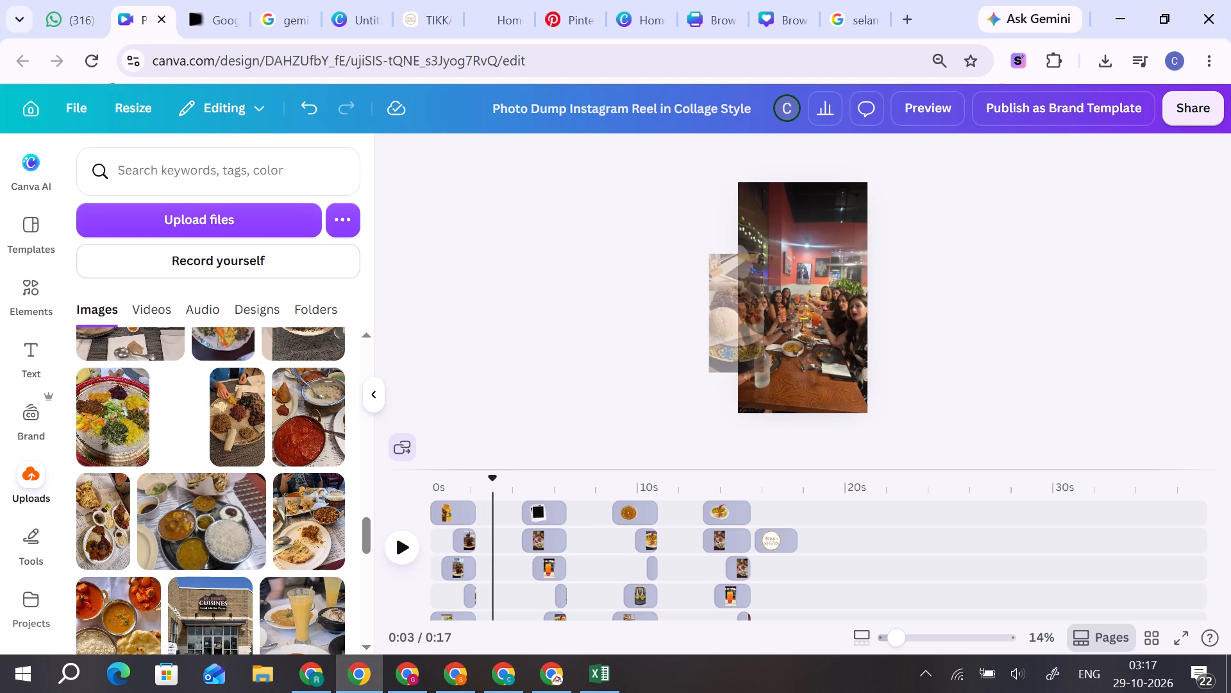
drag(751, 314, 748, 312)
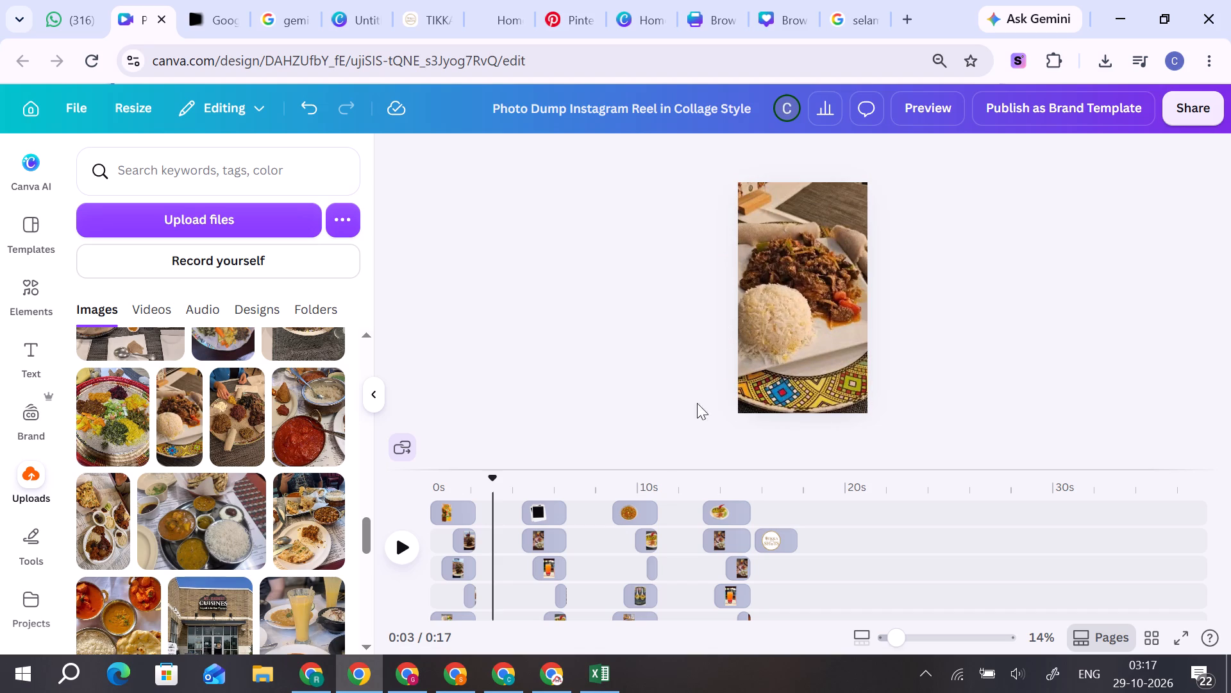
Go to the chocolate milkshake frame and replace its photo with the uploaded shared platter photo showing a hand reaching for food.
drag(501, 485, 513, 486)
click(814, 278)
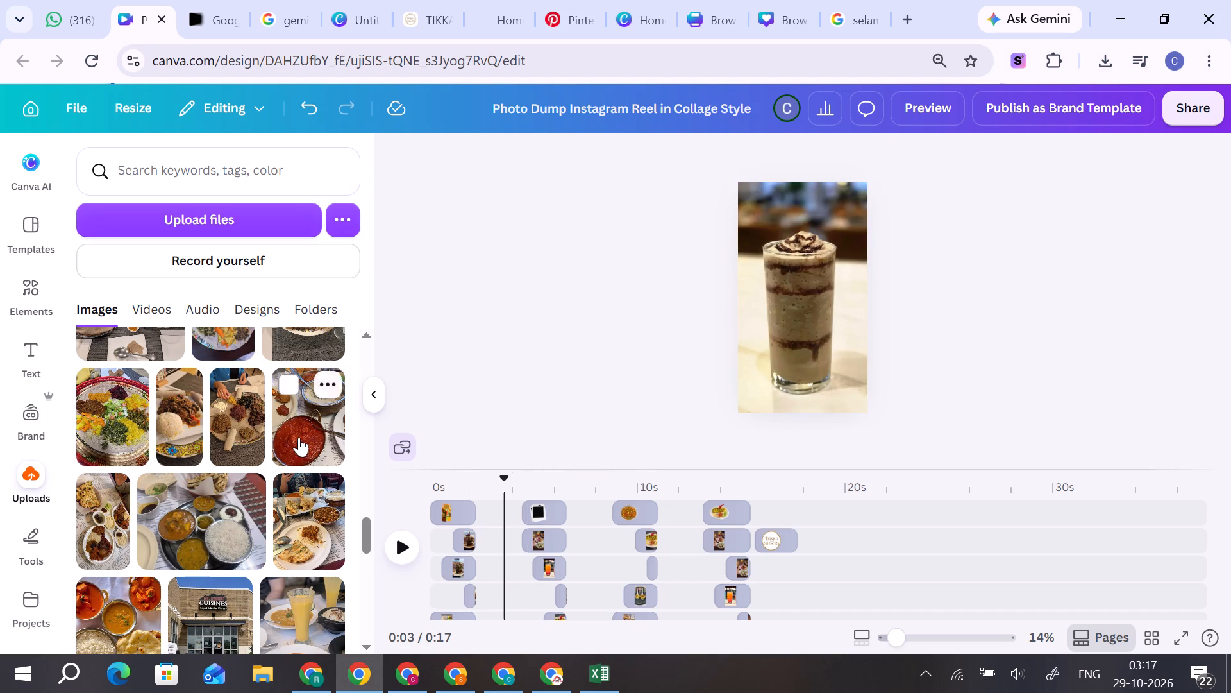
drag(244, 443, 496, 354)
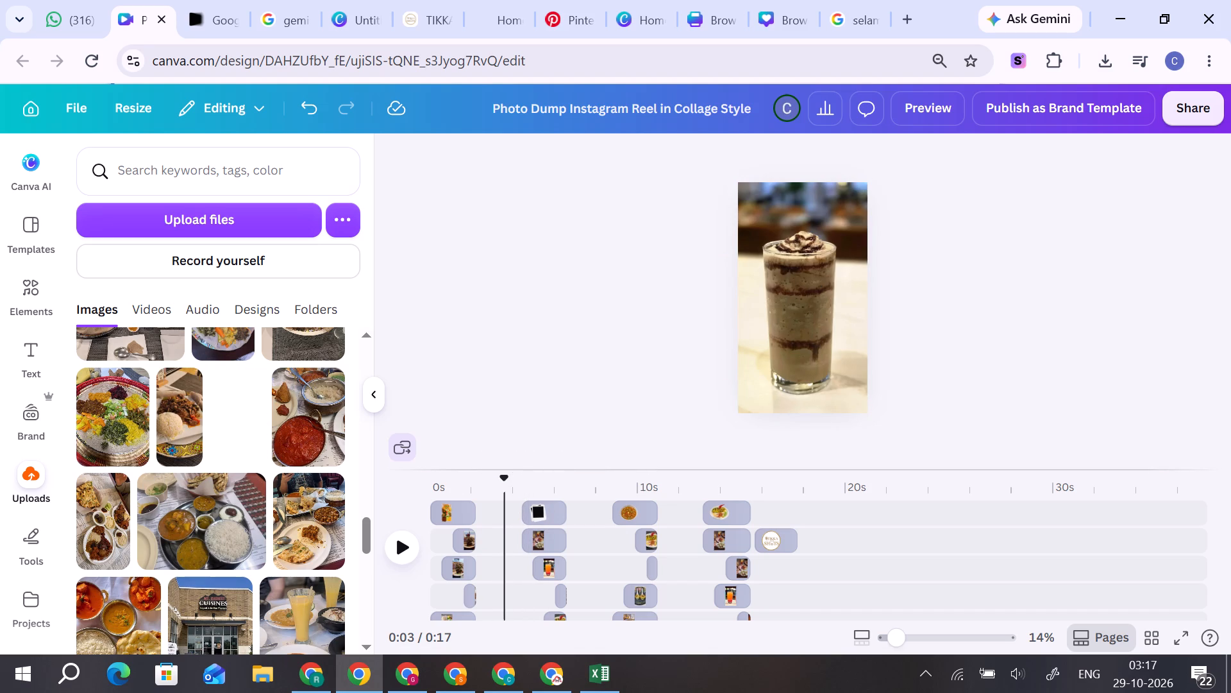
drag(496, 354, 748, 300)
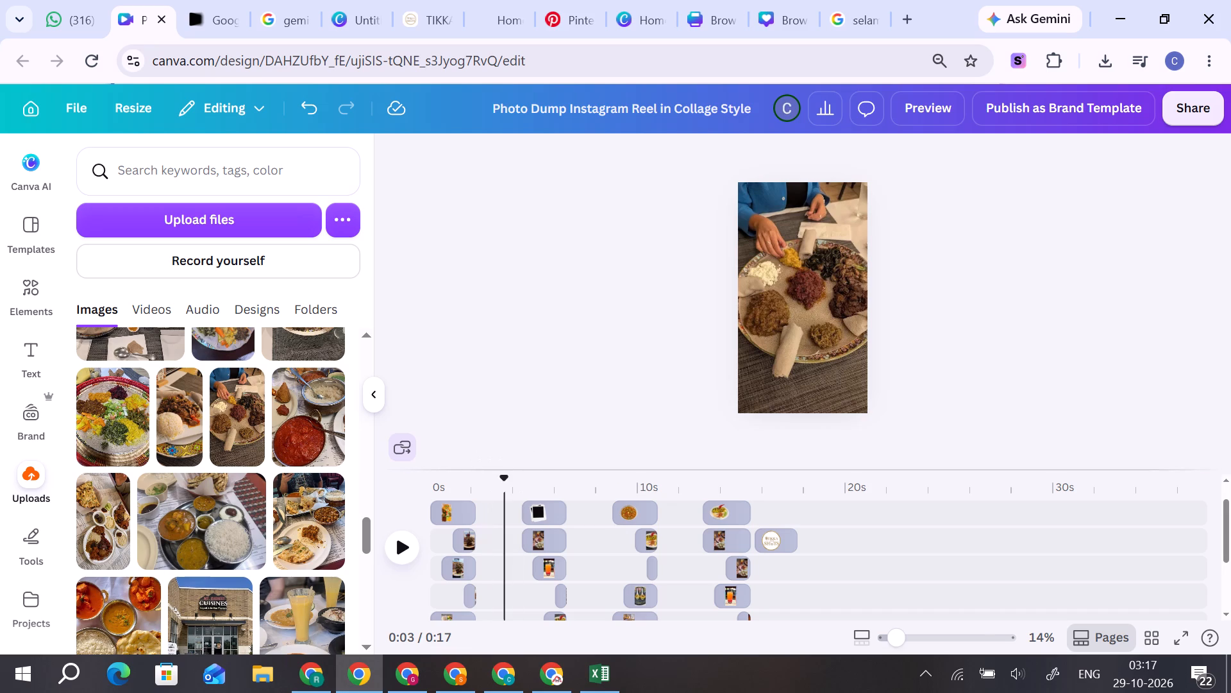
Go to the curry bowl frame and look through the older uploaded images for a photo to replace it.
drag(507, 481, 515, 481)
click(796, 330)
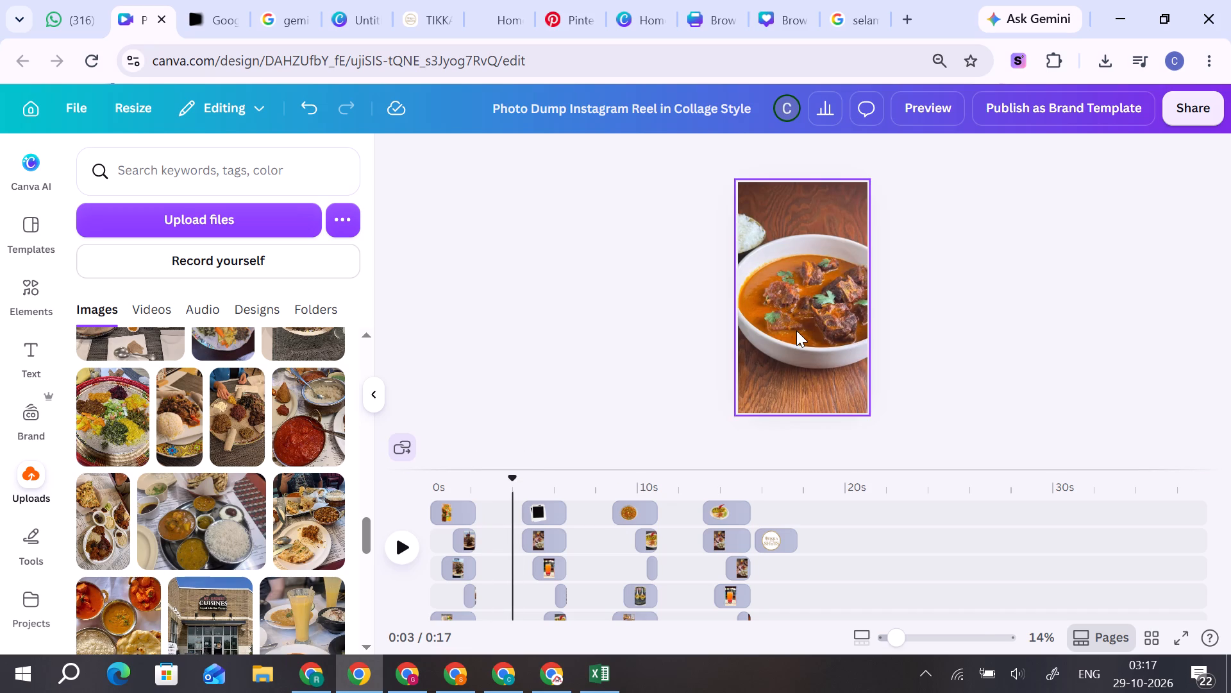
scroll(242, 544, down, 2)
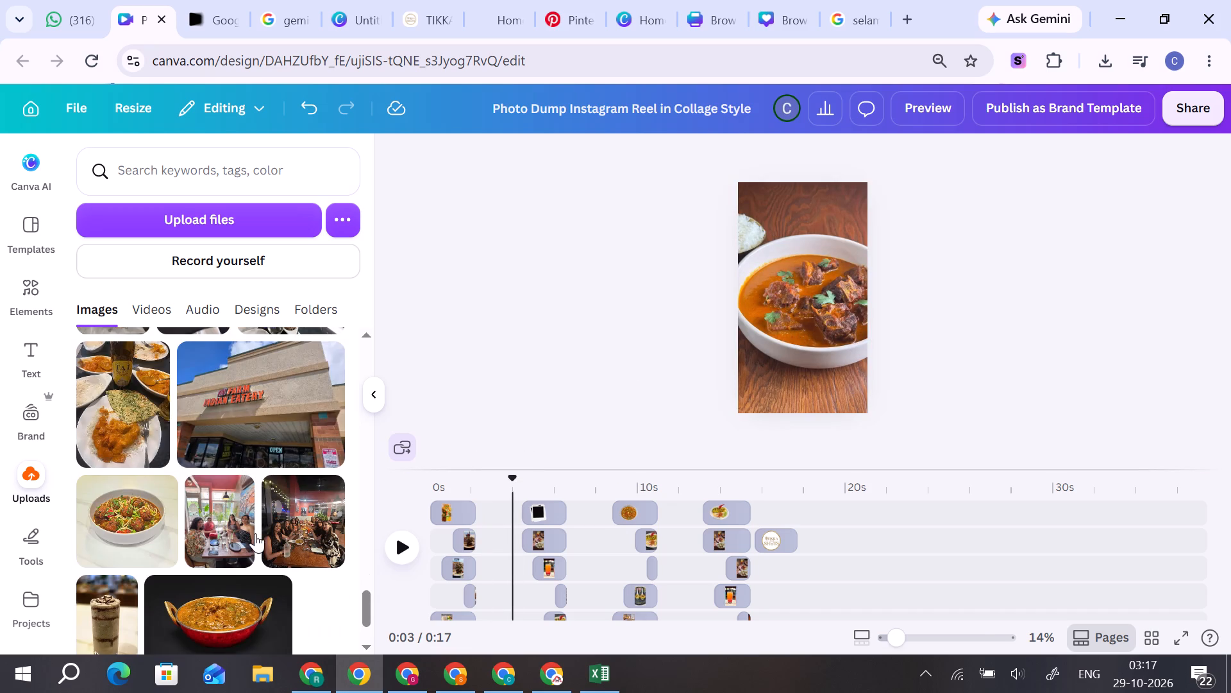
scroll(255, 533, down, 2)
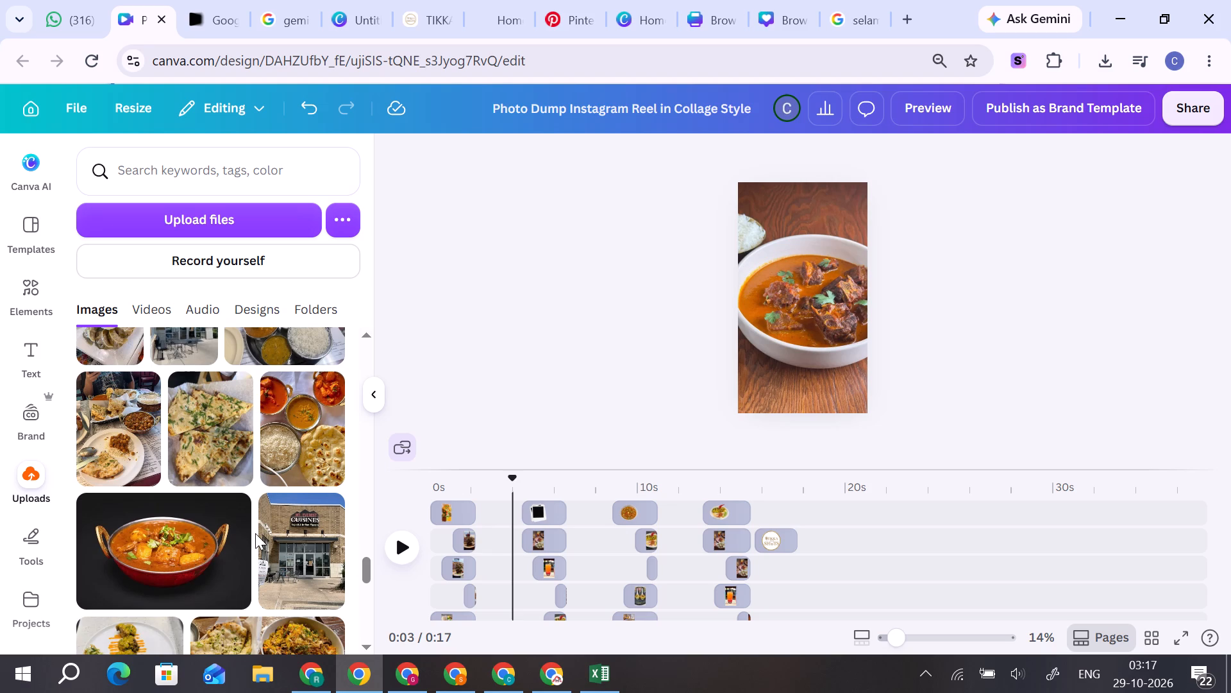
scroll(255, 533, down, 2)
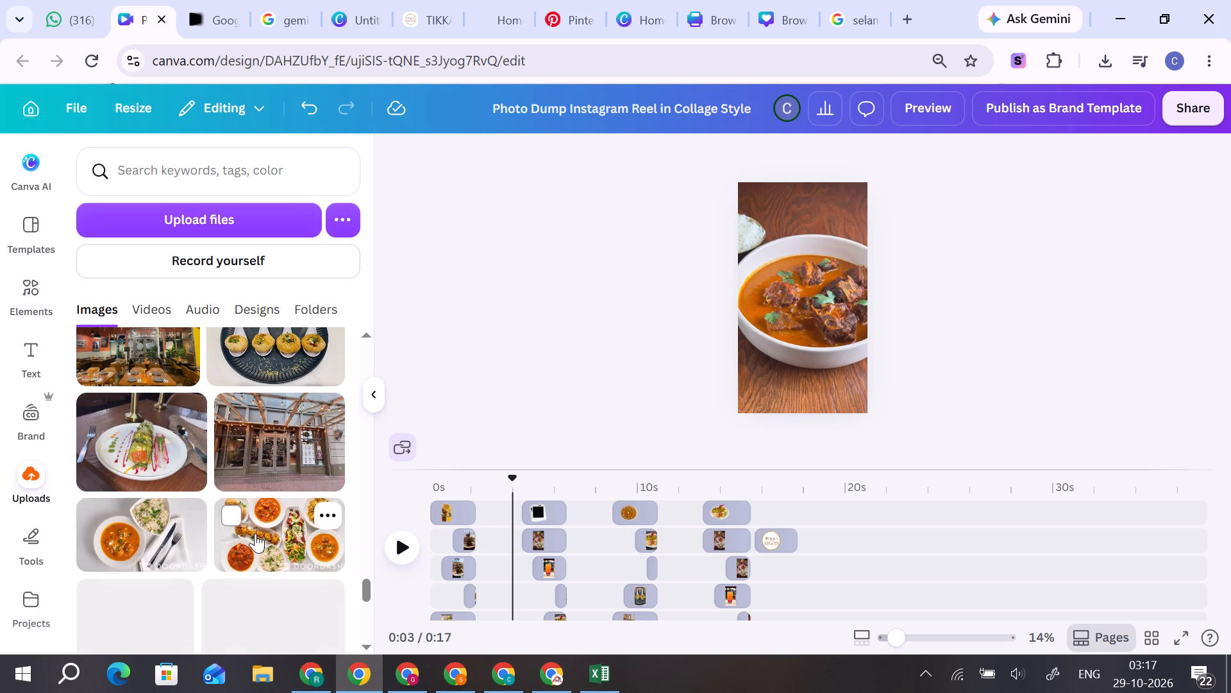
scroll(201, 494, down, 2)
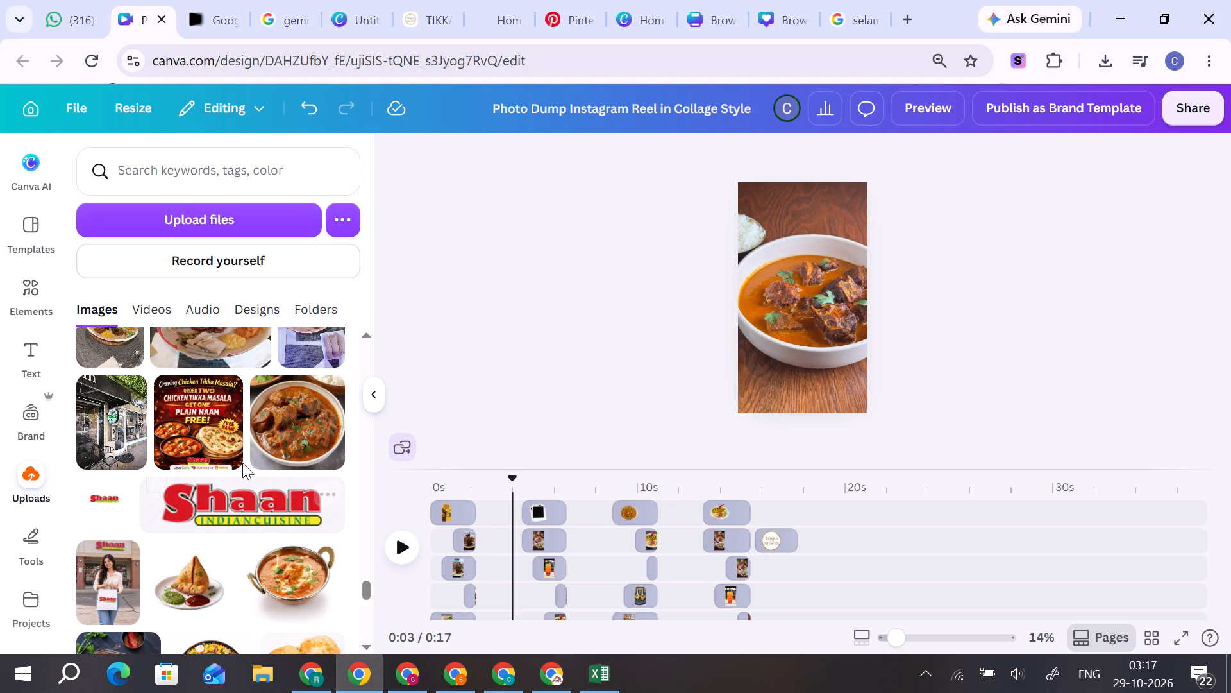
scroll(243, 463, down, 3)
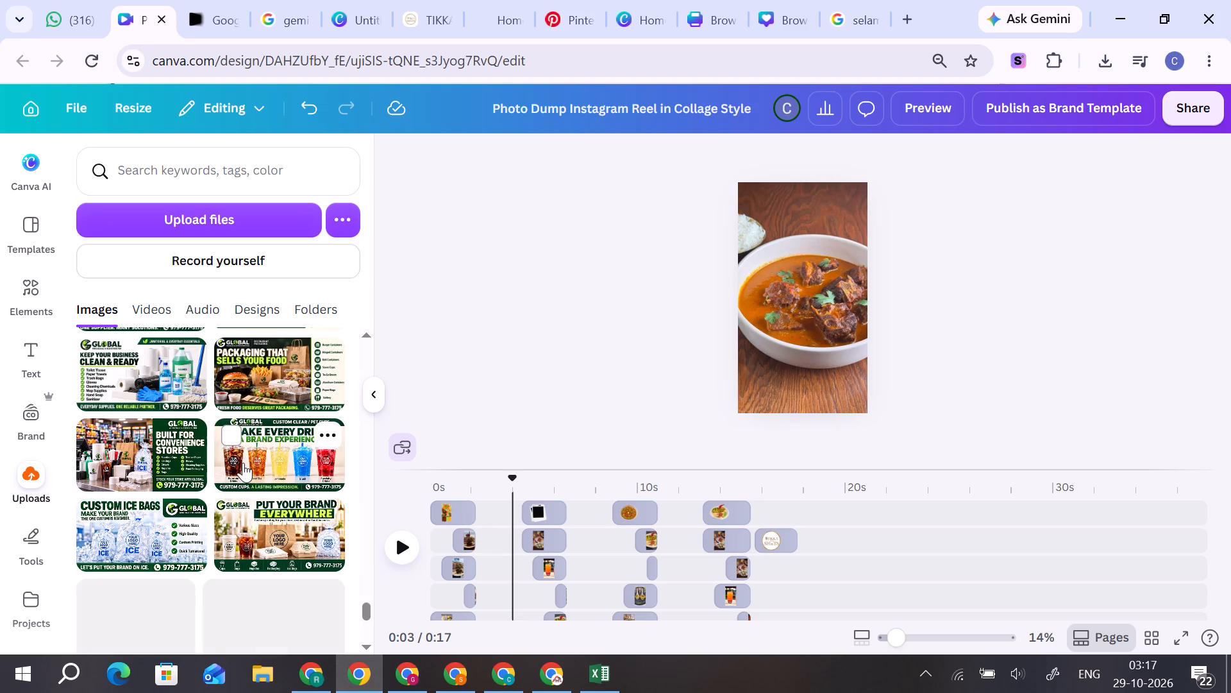
scroll(243, 463, down, 1)
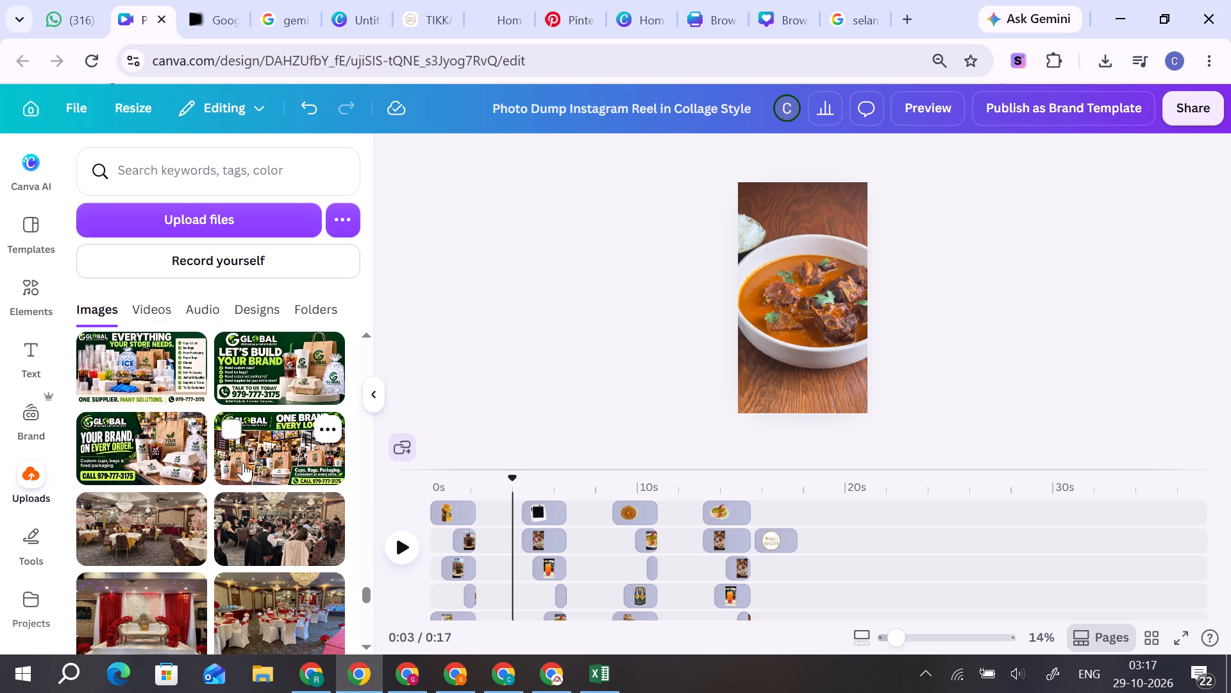
scroll(243, 463, down, 3)
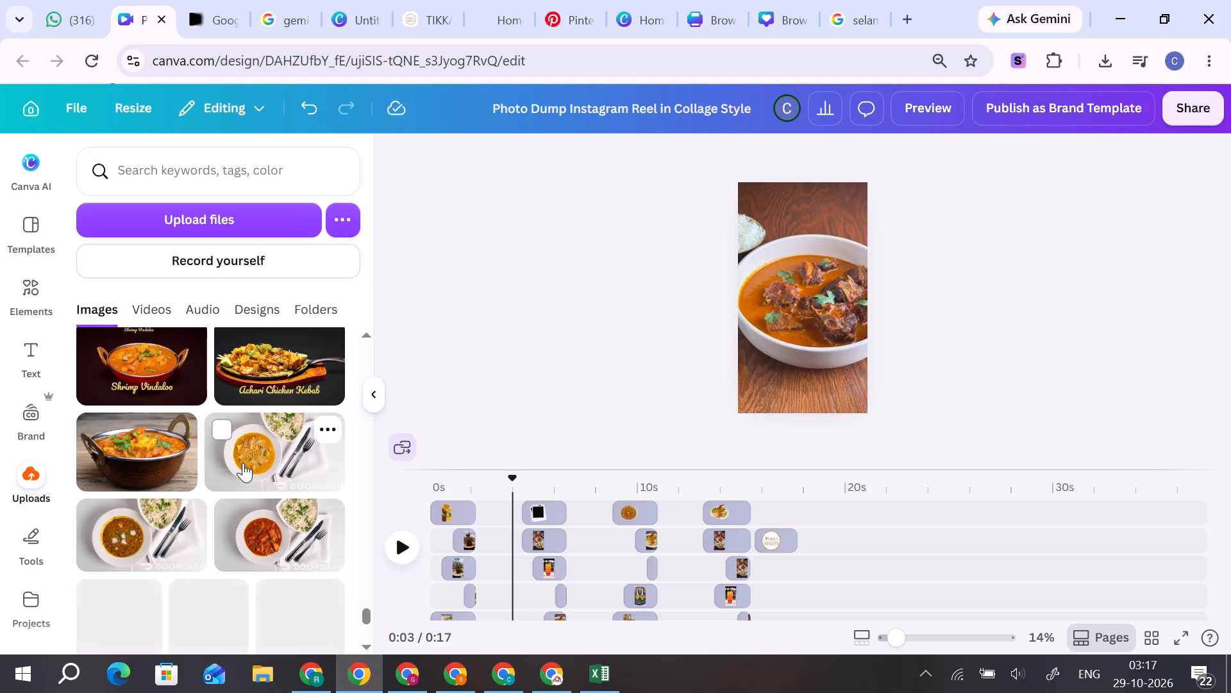
scroll(243, 463, down, 3)
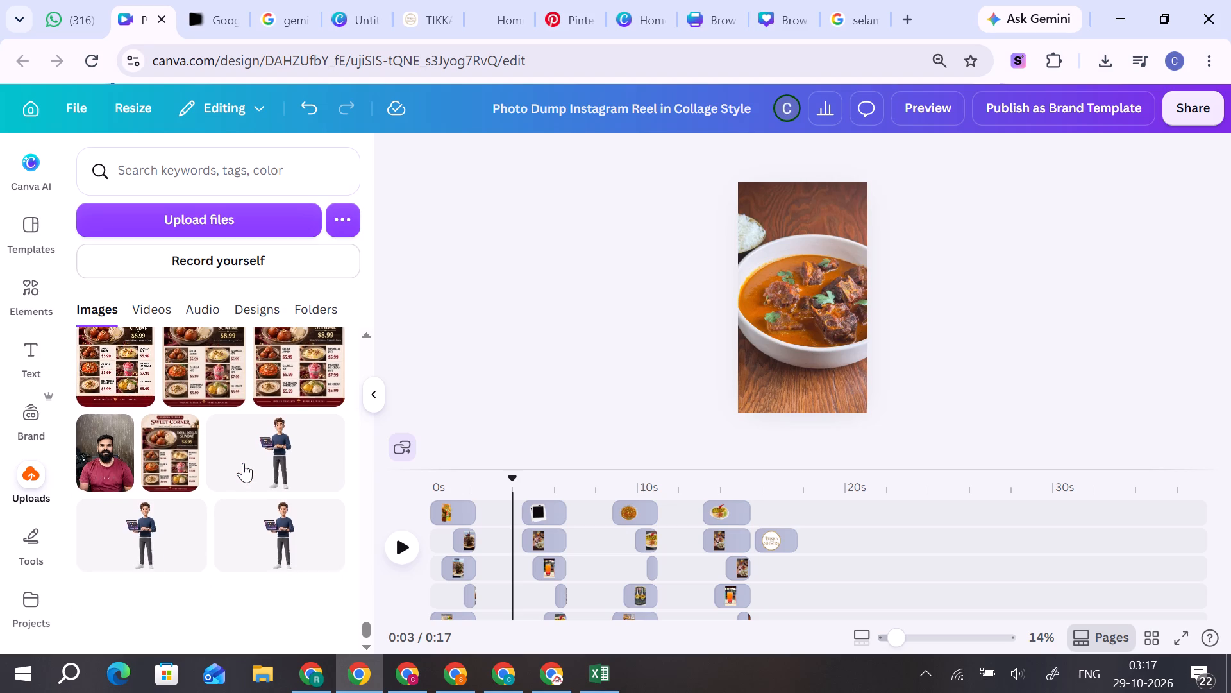
scroll(243, 463, down, 1)
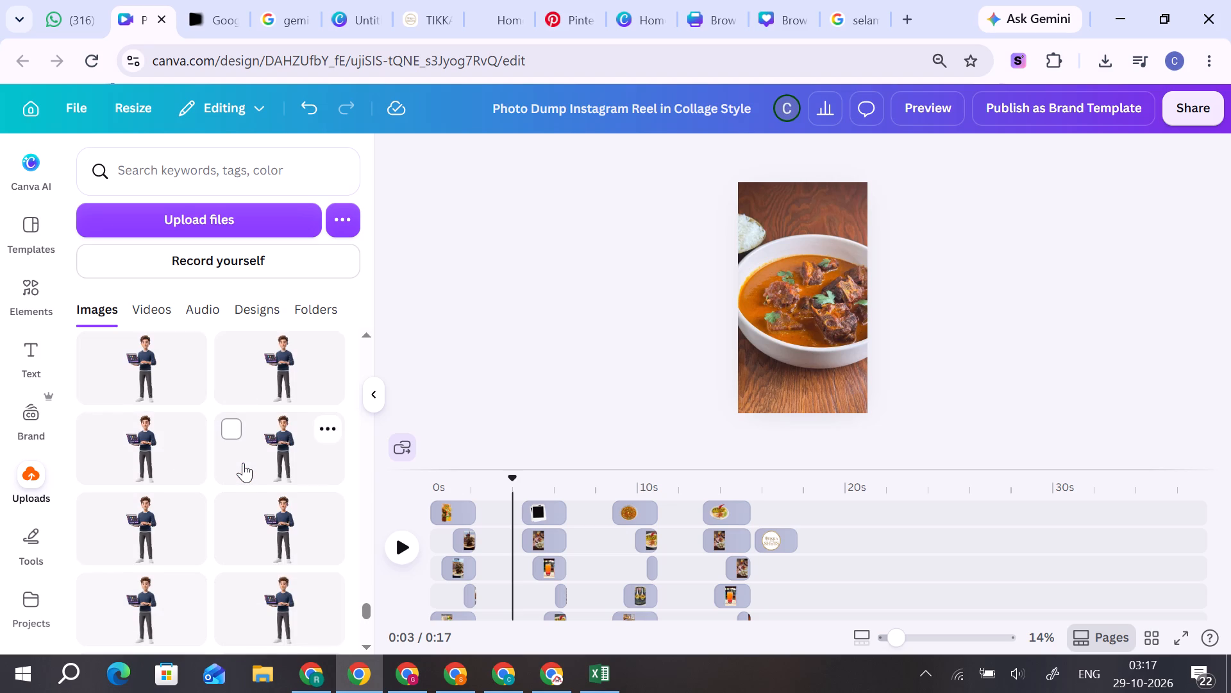
scroll(243, 463, down, 3)
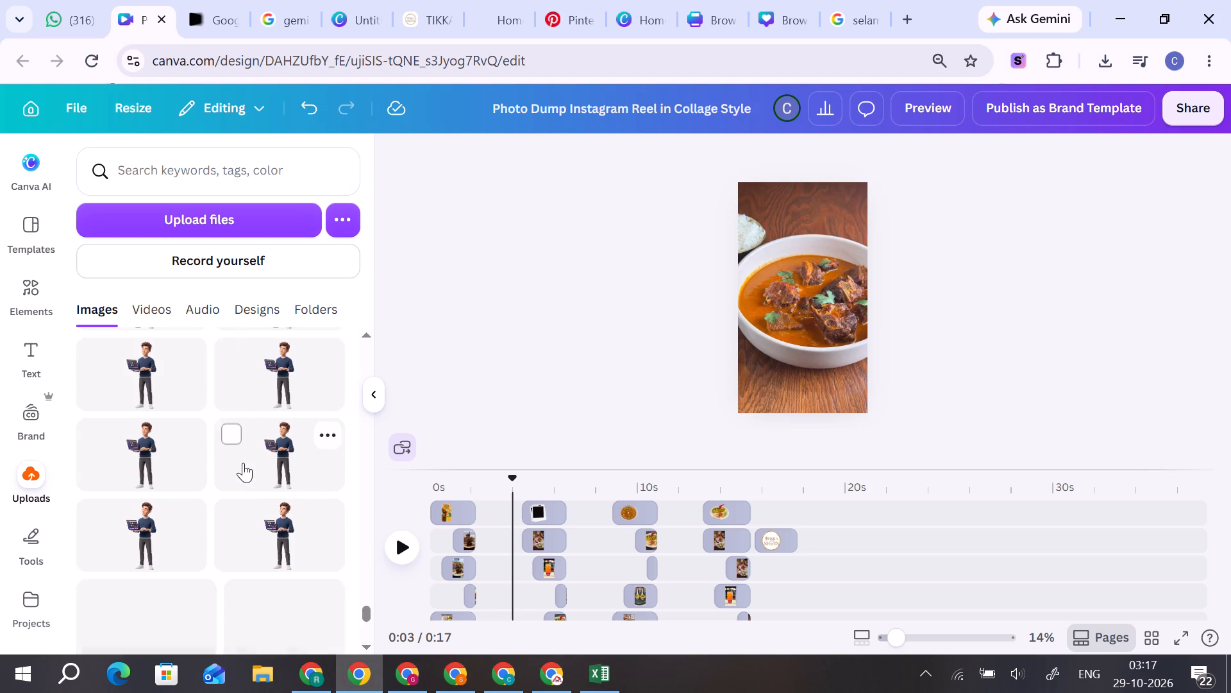
scroll(243, 463, down, 6)
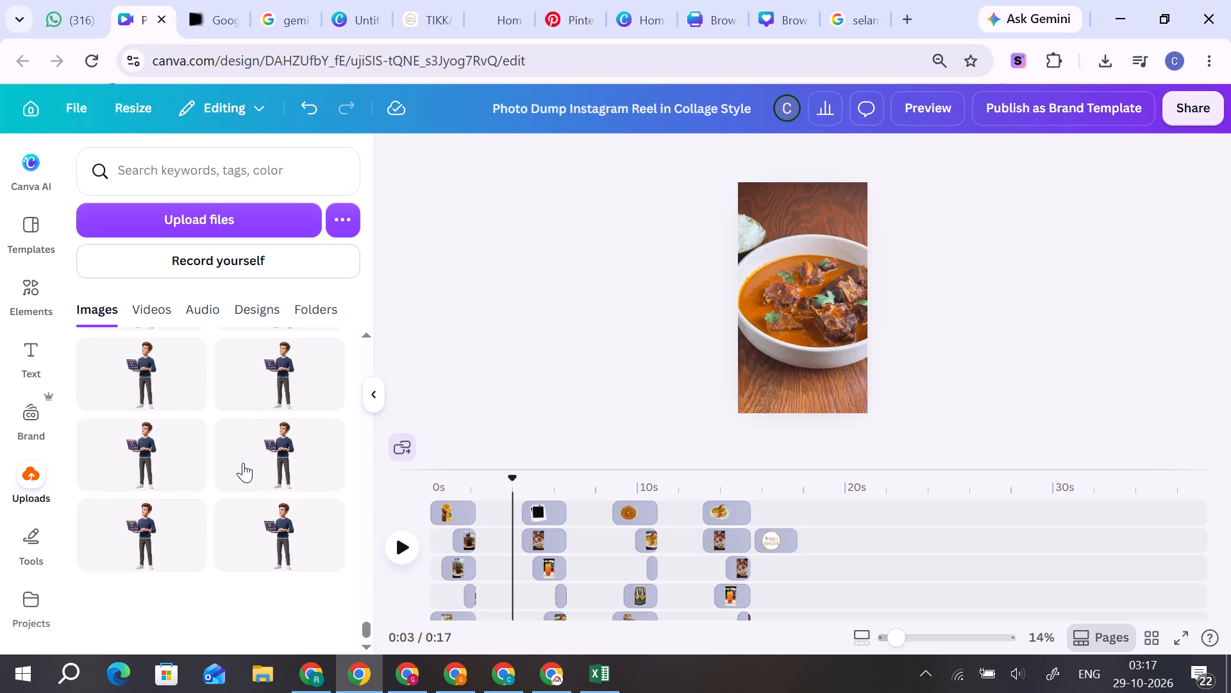
scroll(243, 463, down, 9)
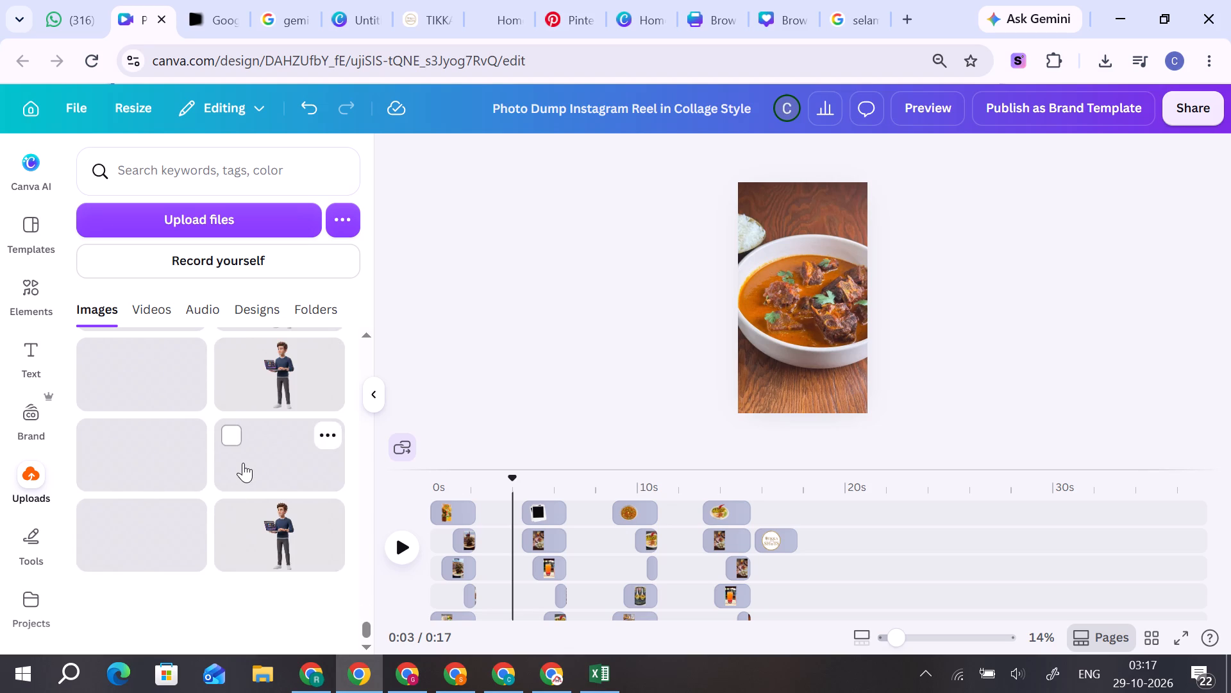
scroll(243, 463, down, 4)
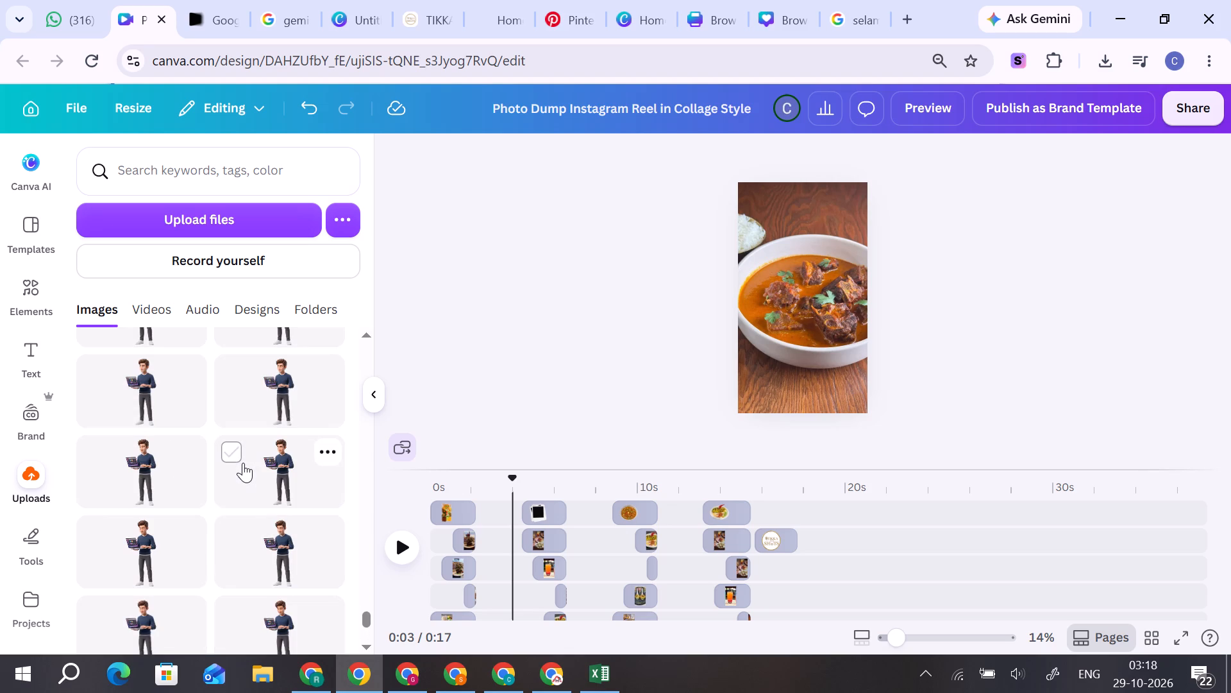
drag(367, 620, 368, 644)
drag(367, 621, 366, 637)
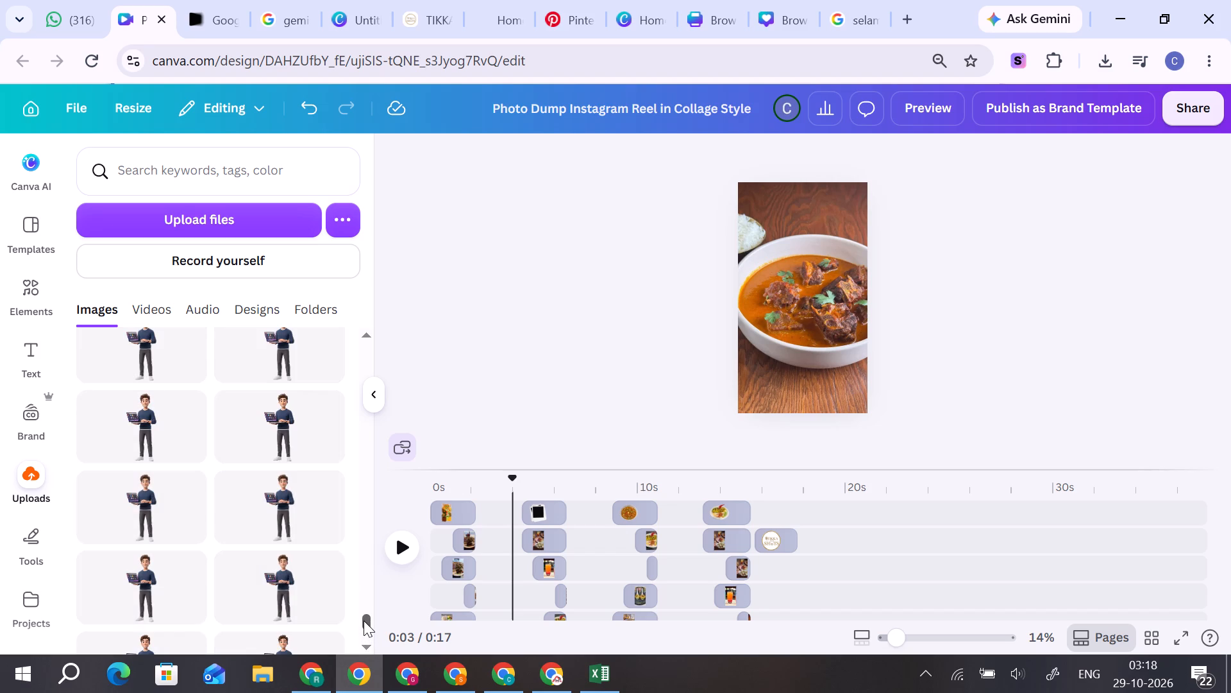
drag(367, 620, 367, 638)
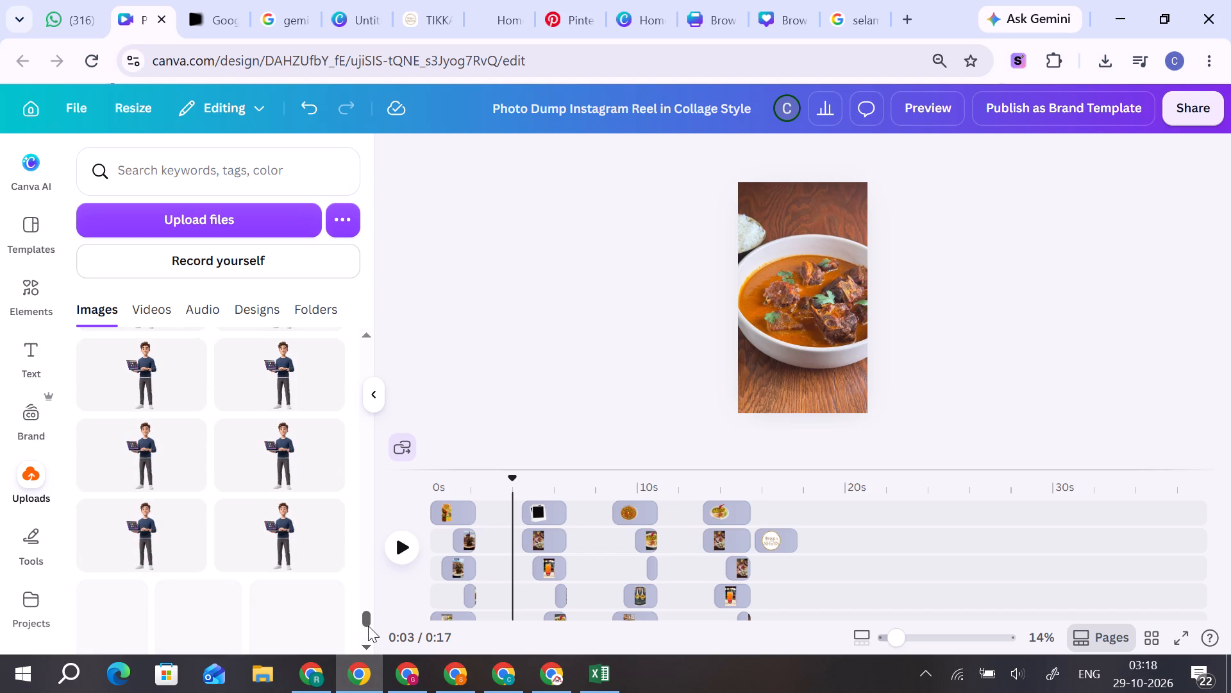
drag(368, 620, 369, 640)
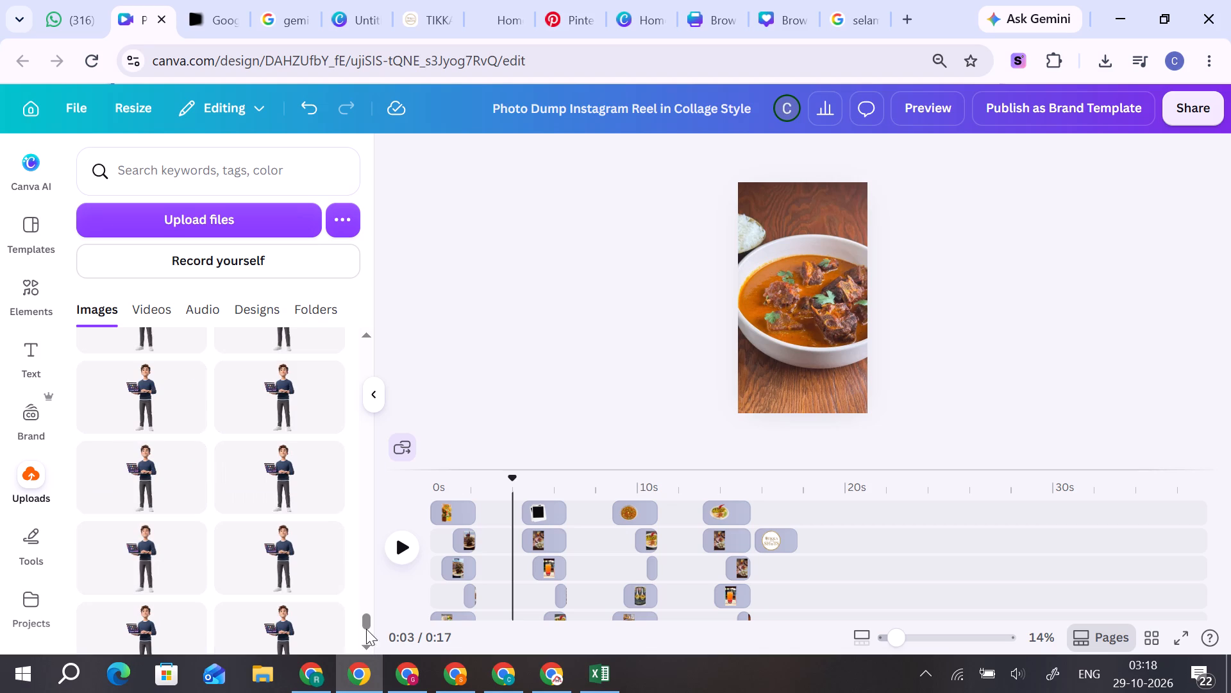
drag(366, 620, 369, 632)
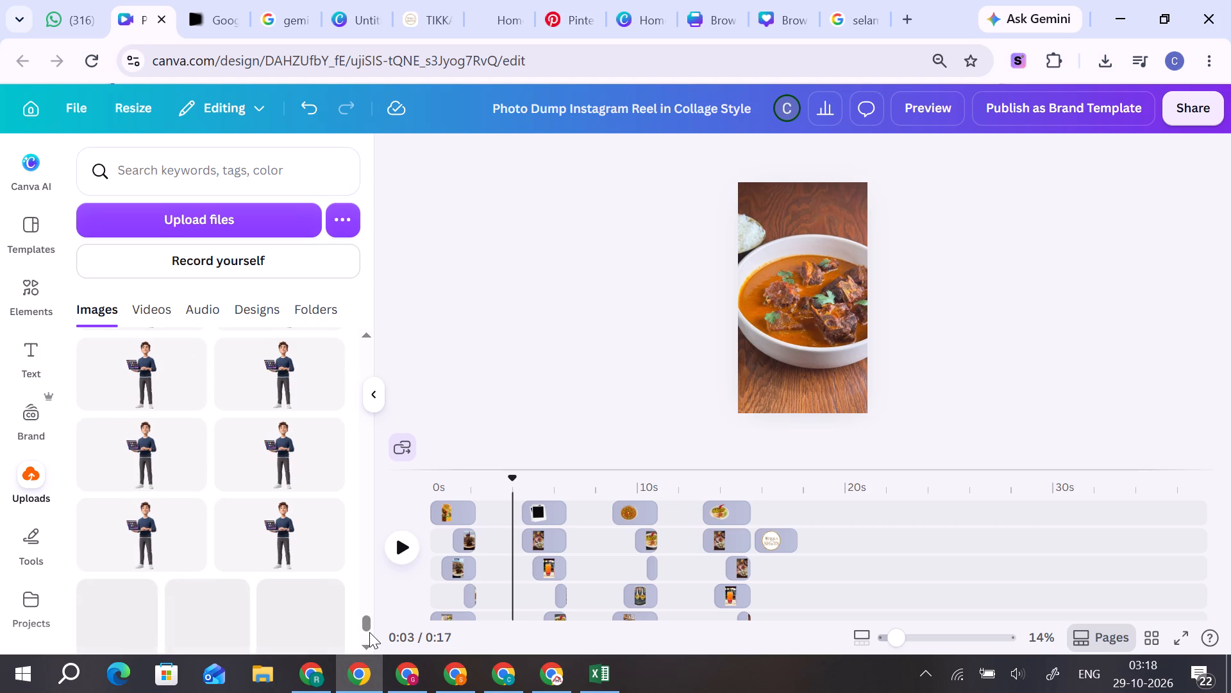
drag(365, 616, 365, 640)
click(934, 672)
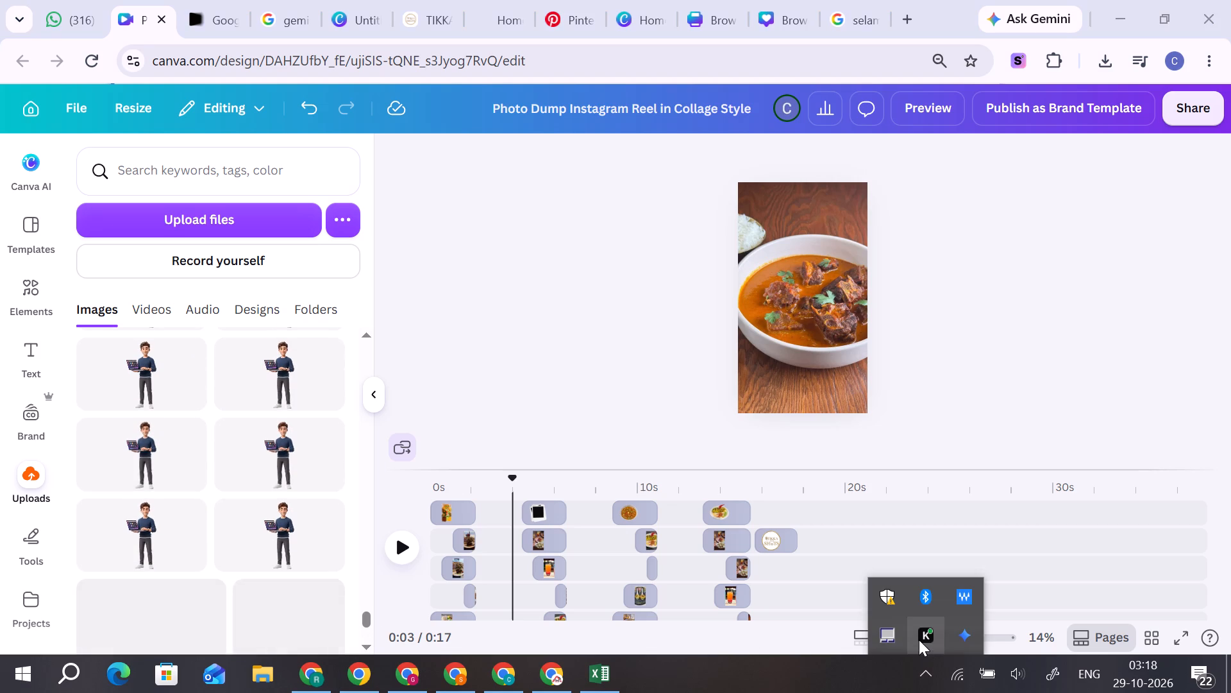
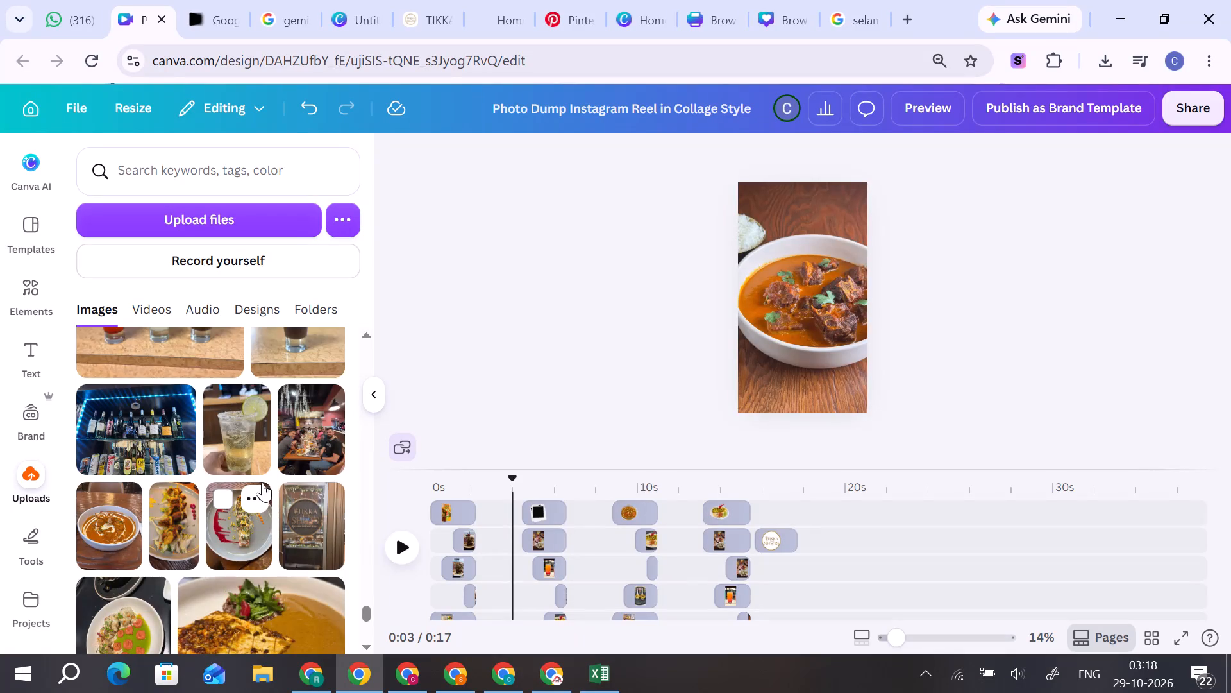
Find the uploaded photo of a table set with several injera dishes and replace the curry bowl photo with it.
scroll(262, 483, down, 3)
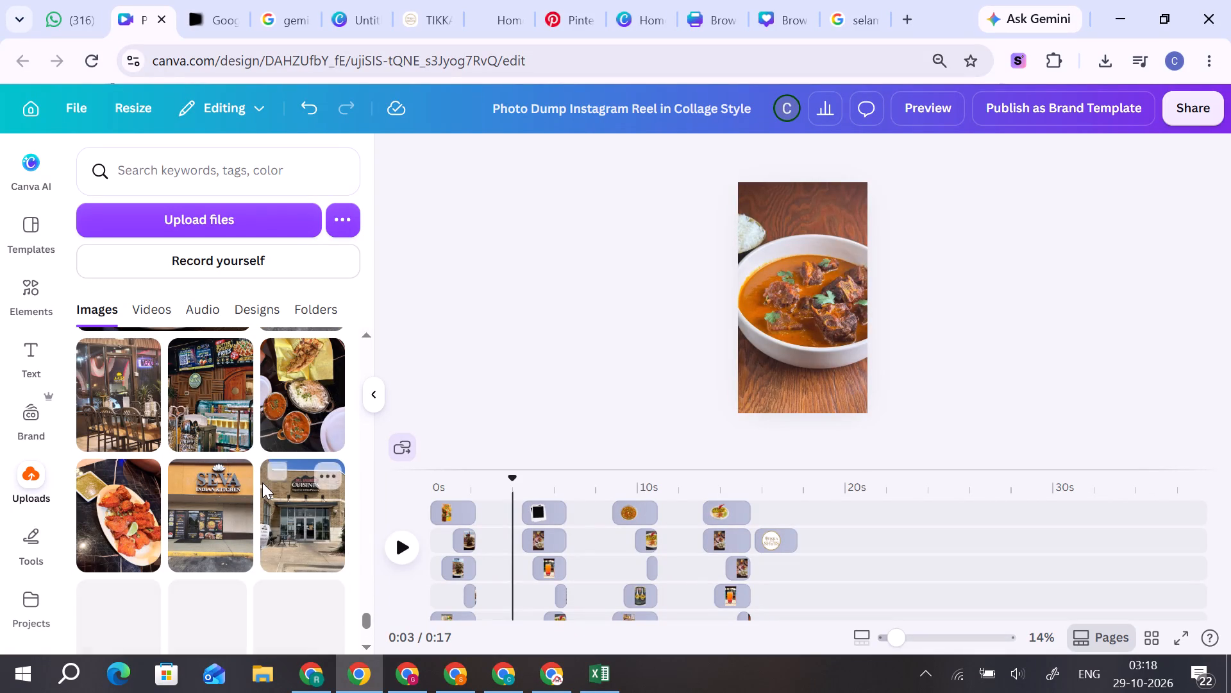
scroll(262, 483, down, 1)
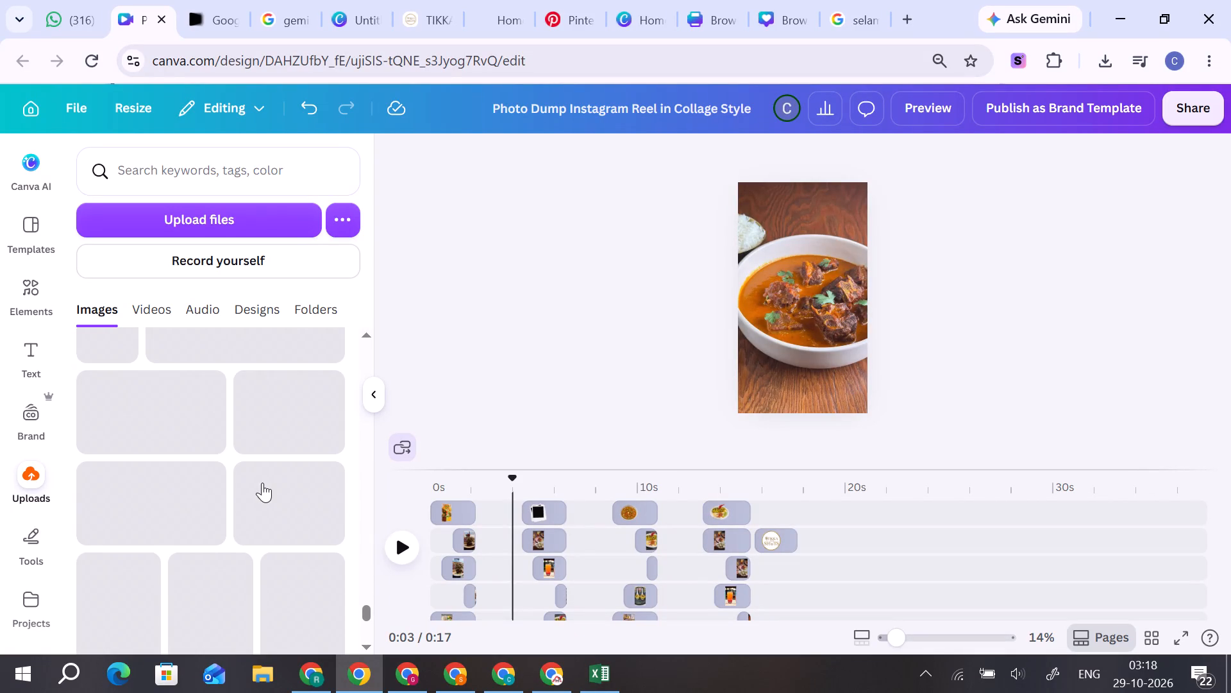
scroll(262, 483, down, 3)
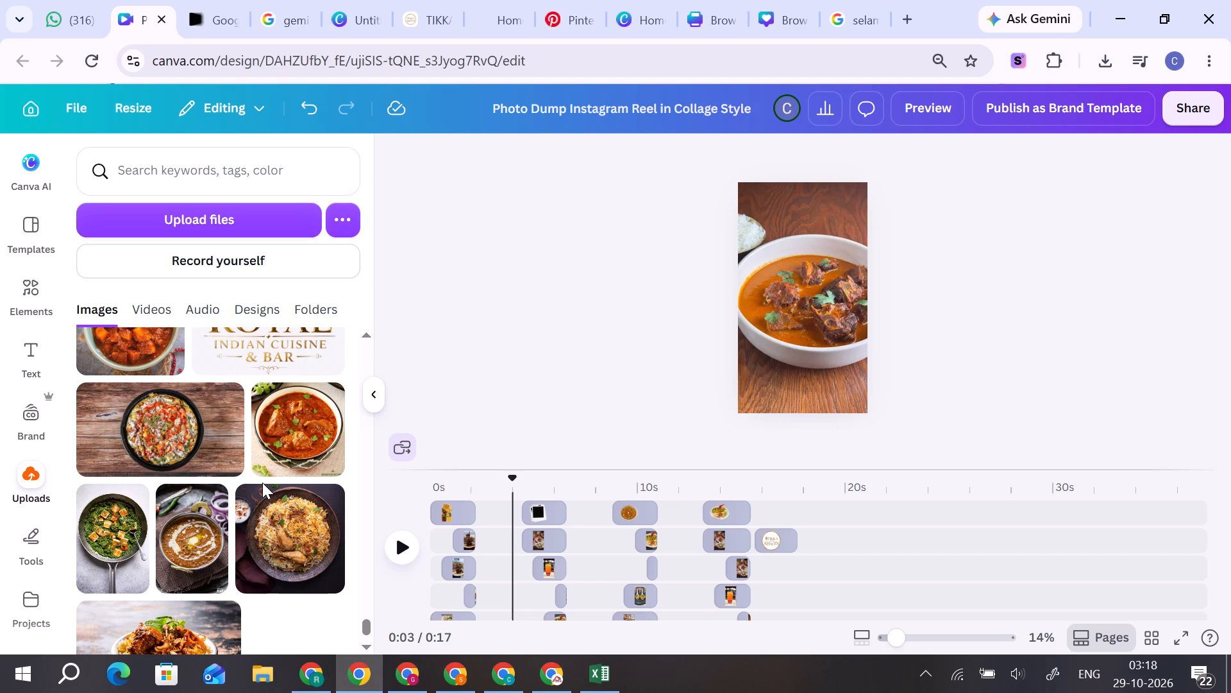
scroll(262, 483, down, 1)
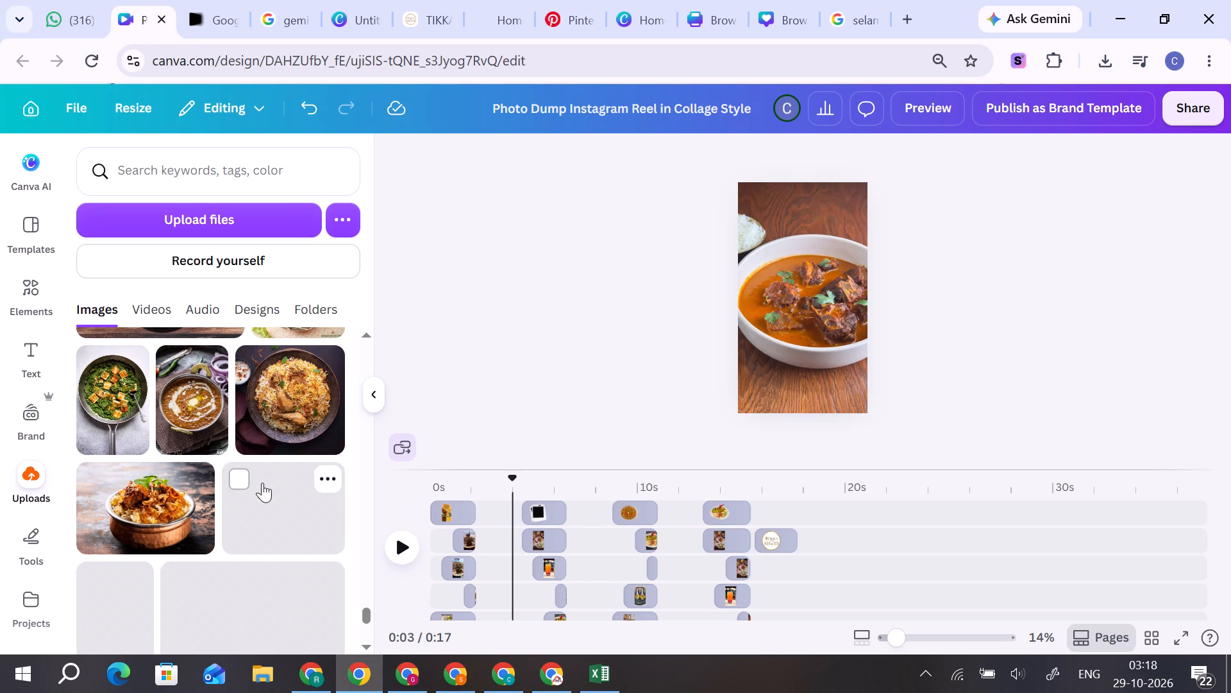
scroll(262, 483, down, 2)
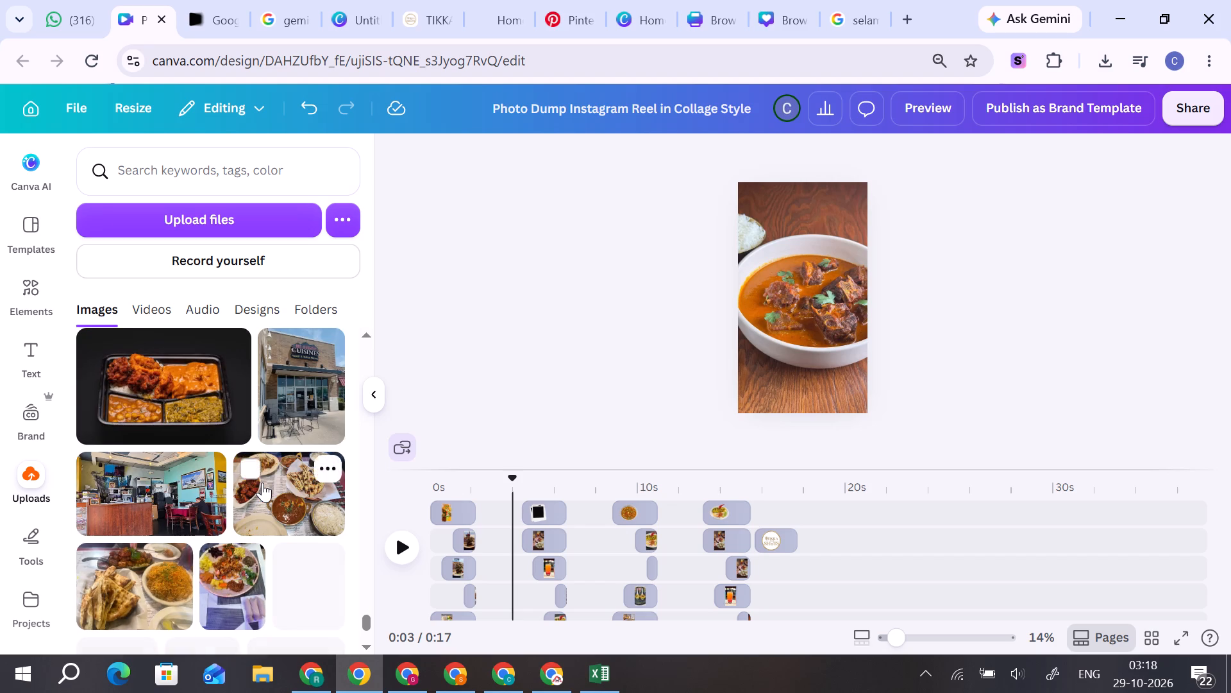
scroll(262, 483, down, 1)
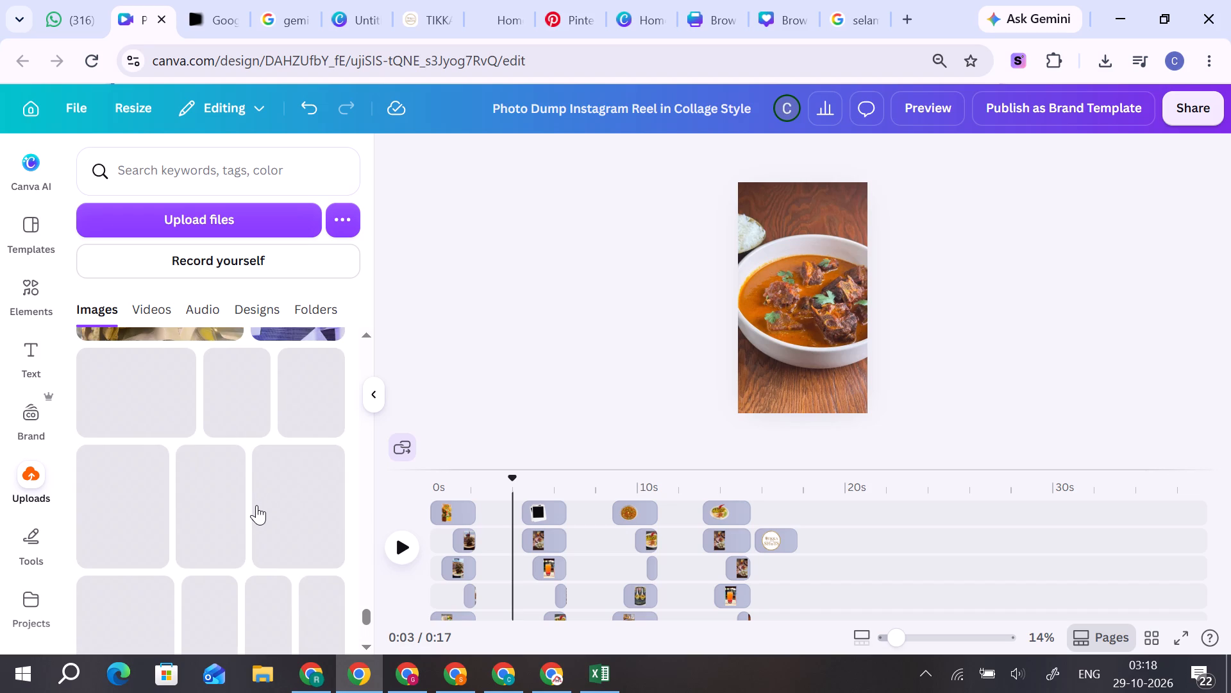
scroll(256, 508, up, 1)
scroll(256, 508, down, 3)
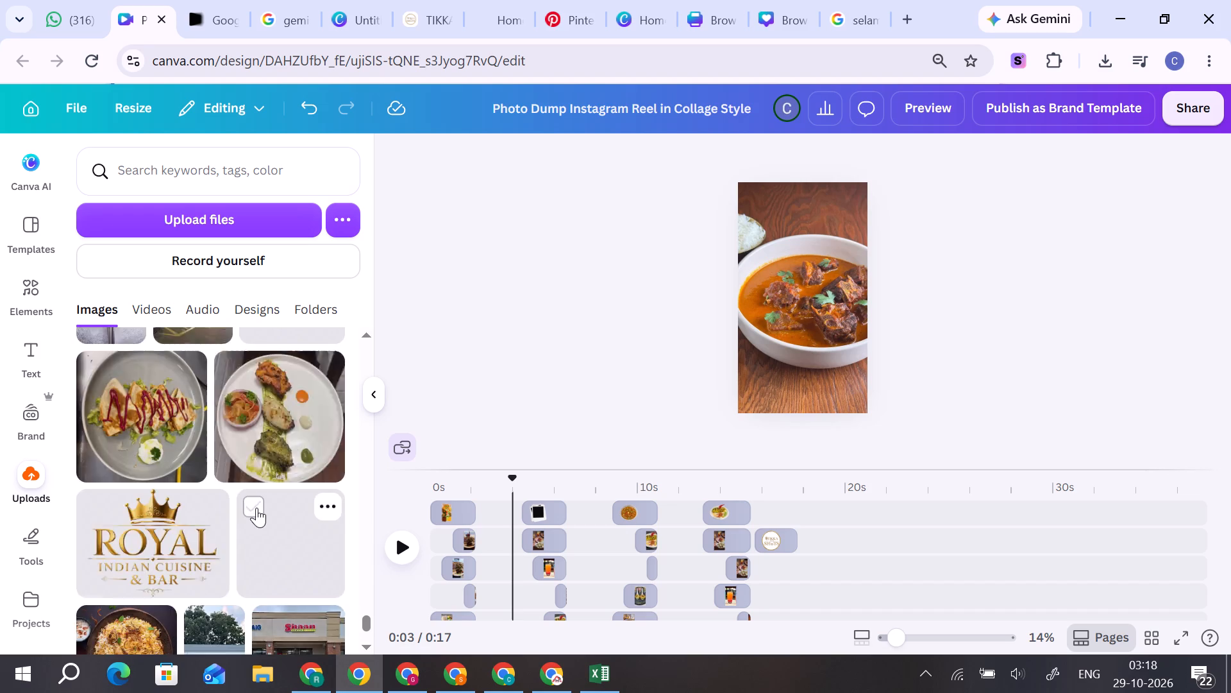
scroll(256, 508, up, 1)
scroll(256, 508, down, 3)
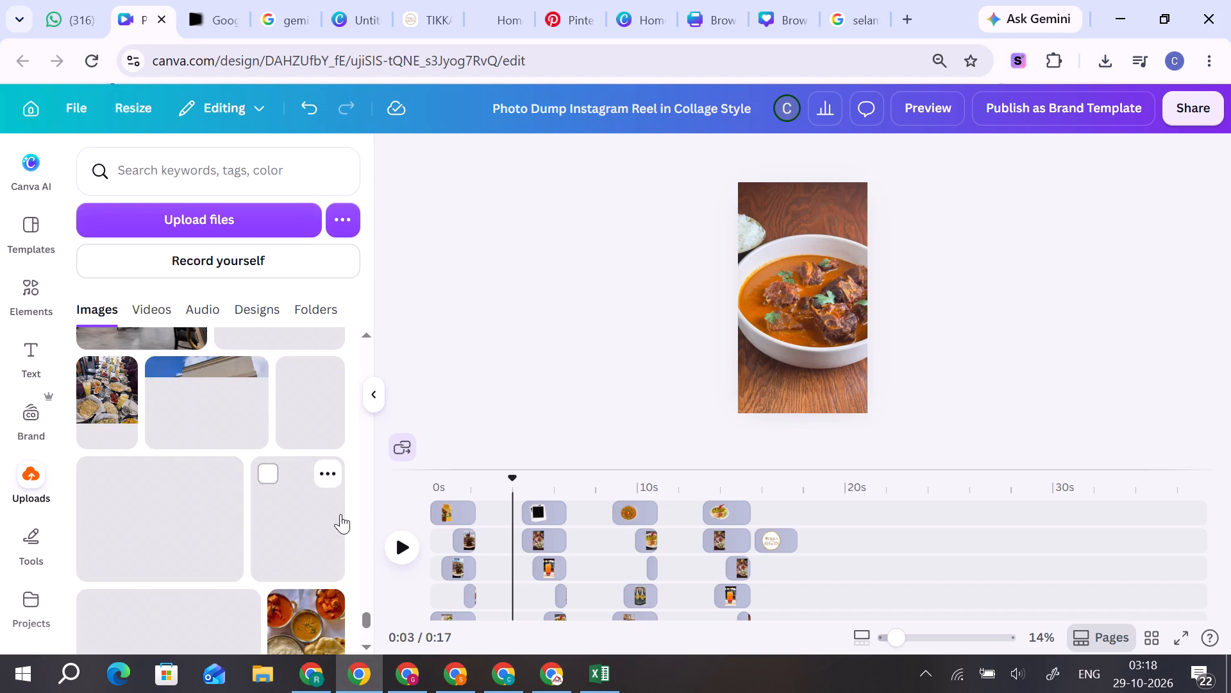
scroll(337, 524, down, 2)
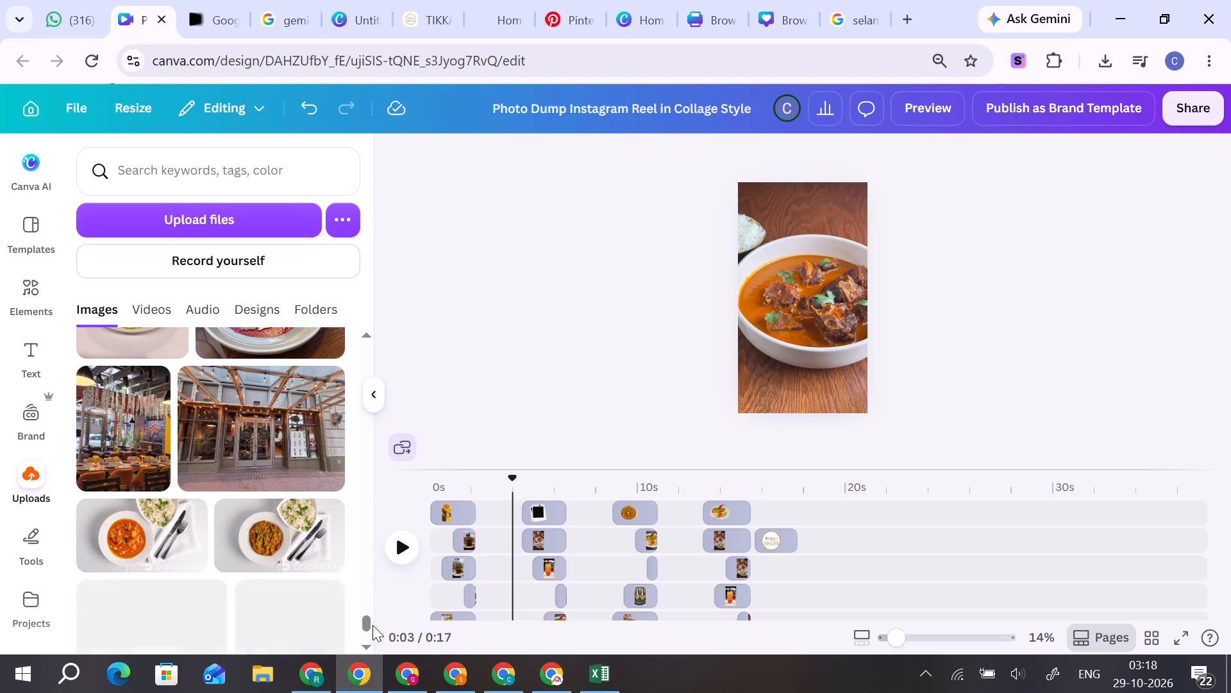
scroll(284, 527, down, 2)
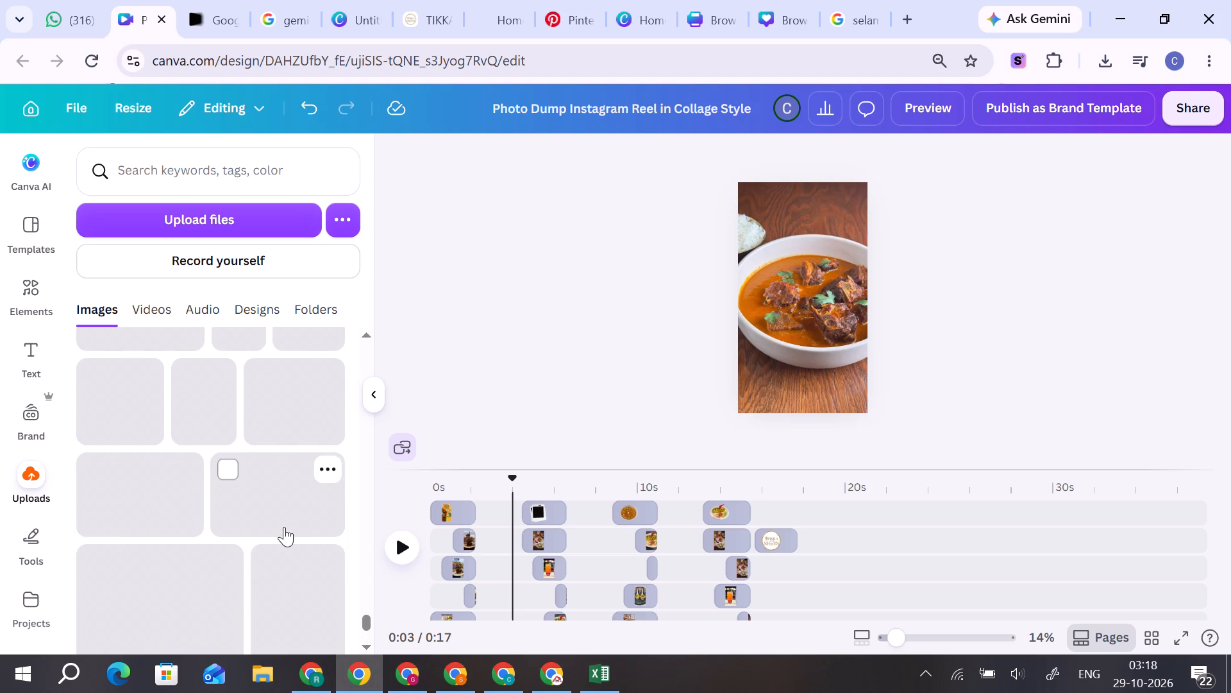
scroll(284, 527, down, 5)
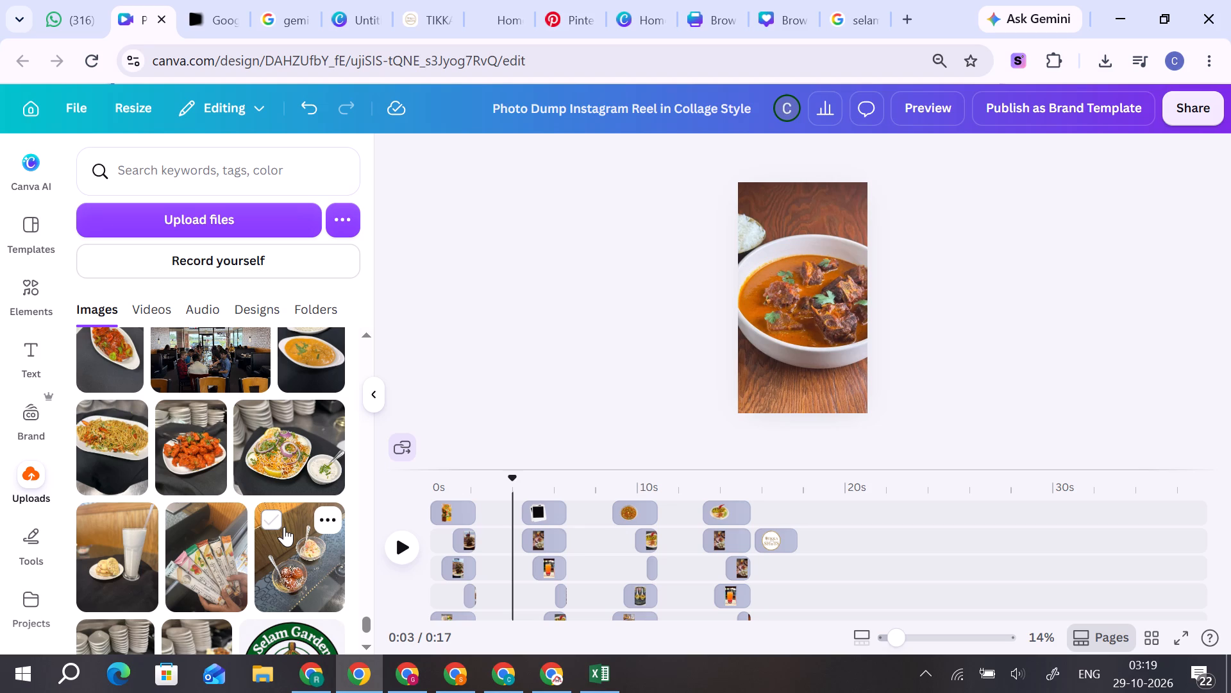
scroll(282, 527, down, 4)
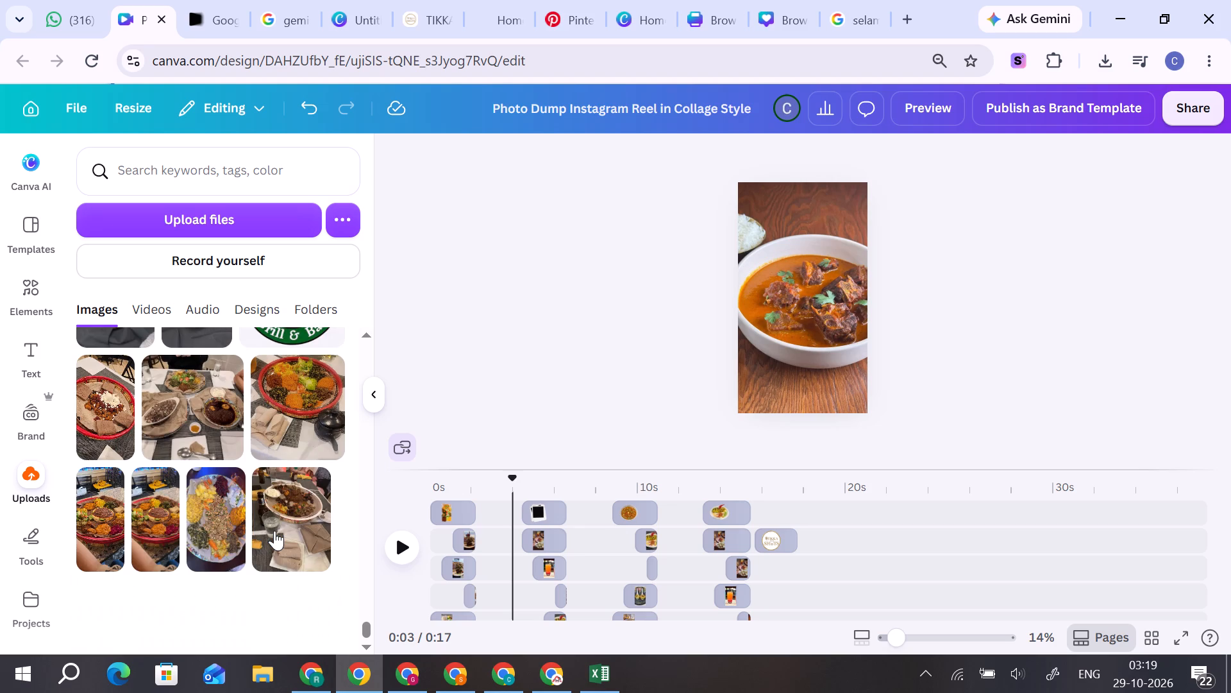
drag(208, 429, 748, 277)
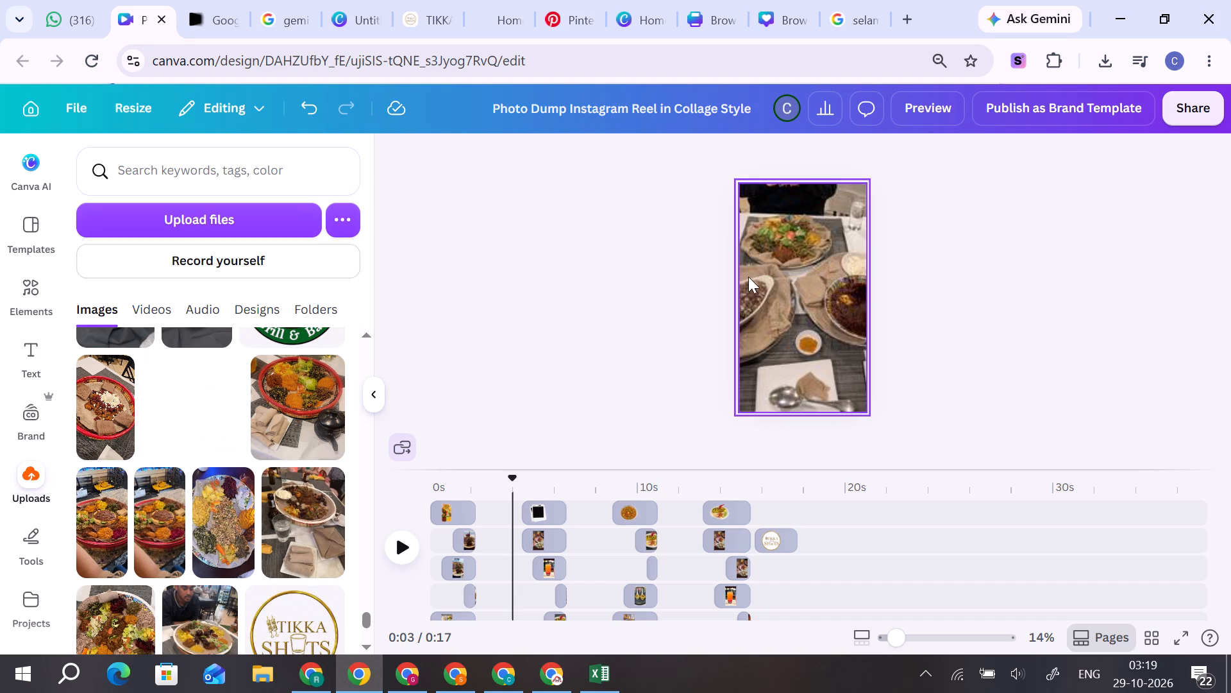
In the four-photo collage at 0:06, replace the top-left photo with the colourful red-basket platter and the top-right with the injera and white cheese dish.
drag(523, 482, 535, 484)
drag(526, 487, 539, 490)
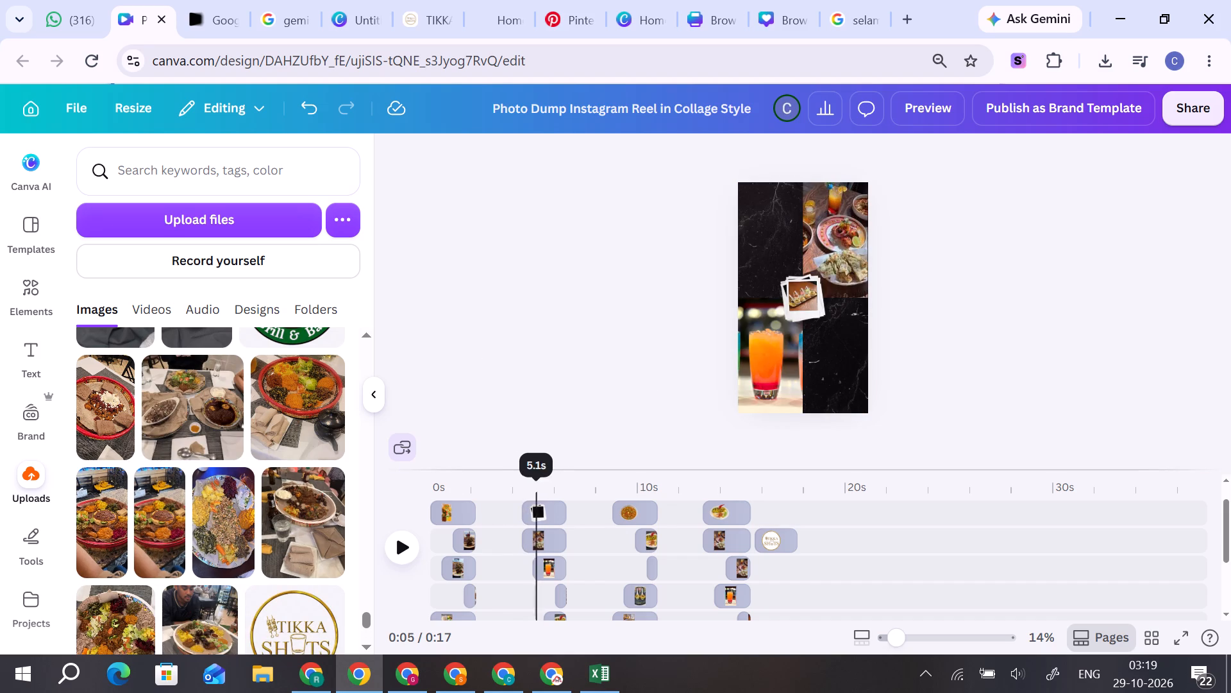
drag(539, 490, 557, 492)
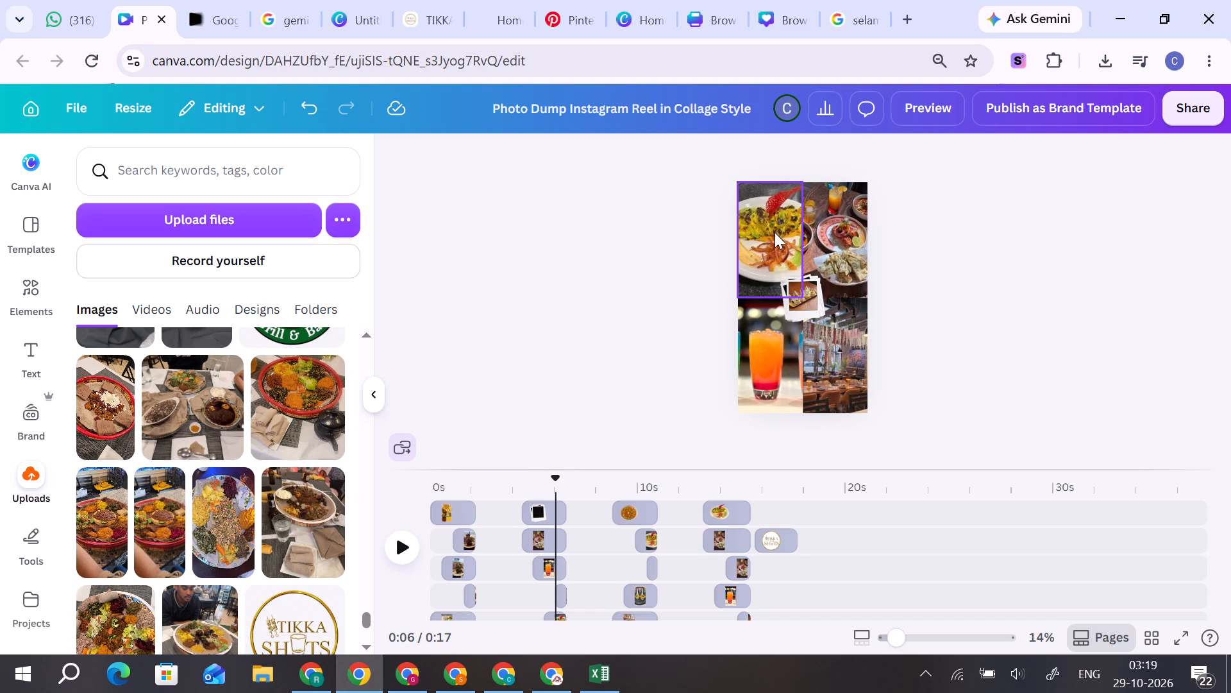
click(775, 232)
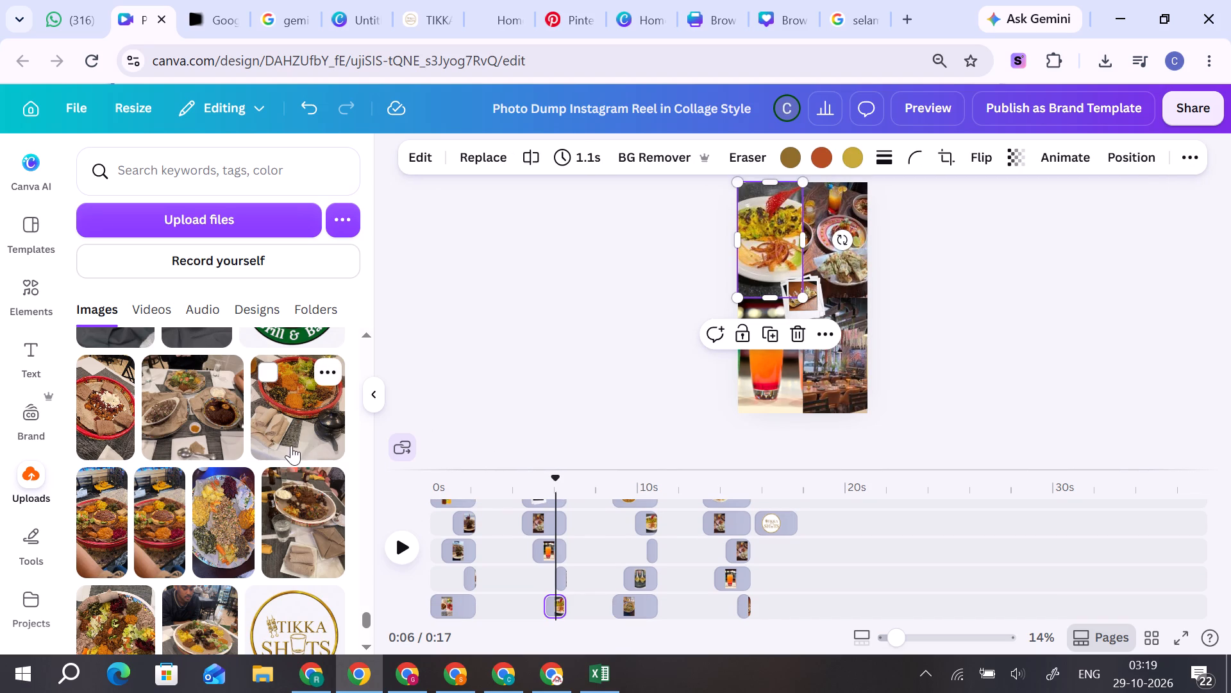
drag(291, 445, 742, 258)
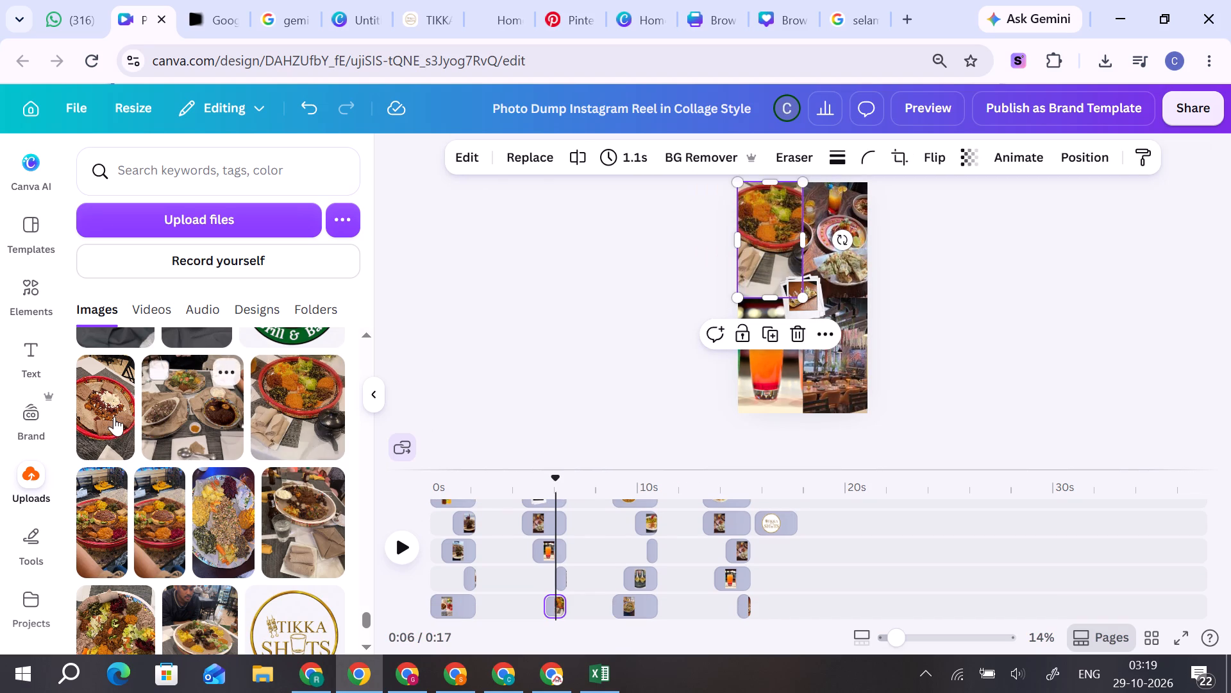
drag(104, 421, 832, 245)
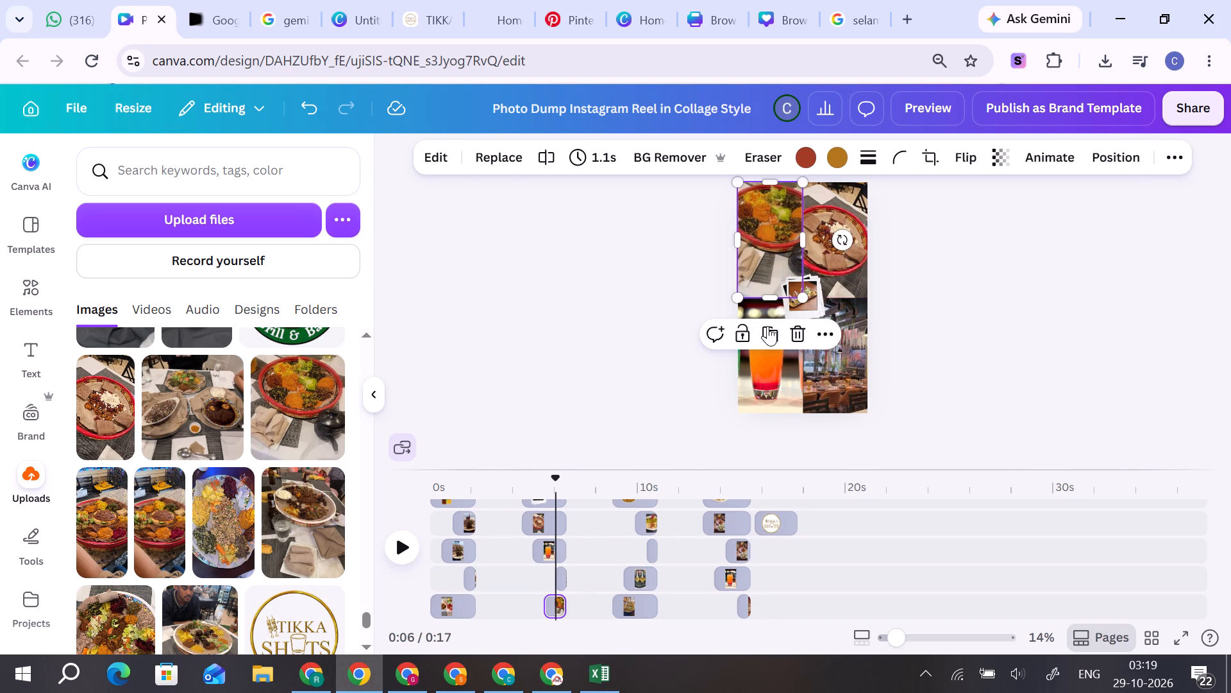
Replace the collage's orange drink photo with the multi-dish table photo and its restaurant interior photo with the colourful vegetable platter on a blue background.
click(775, 377)
drag(308, 432, 332, 430)
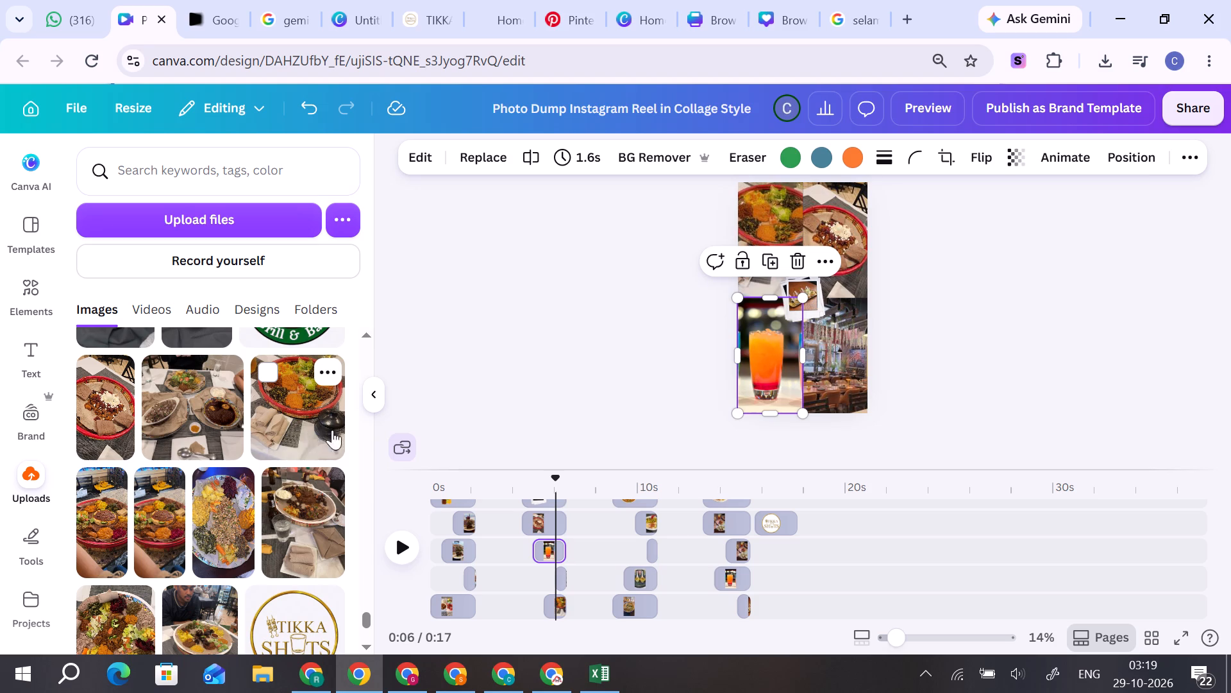
drag(332, 430, 317, 420)
drag(184, 431, 751, 370)
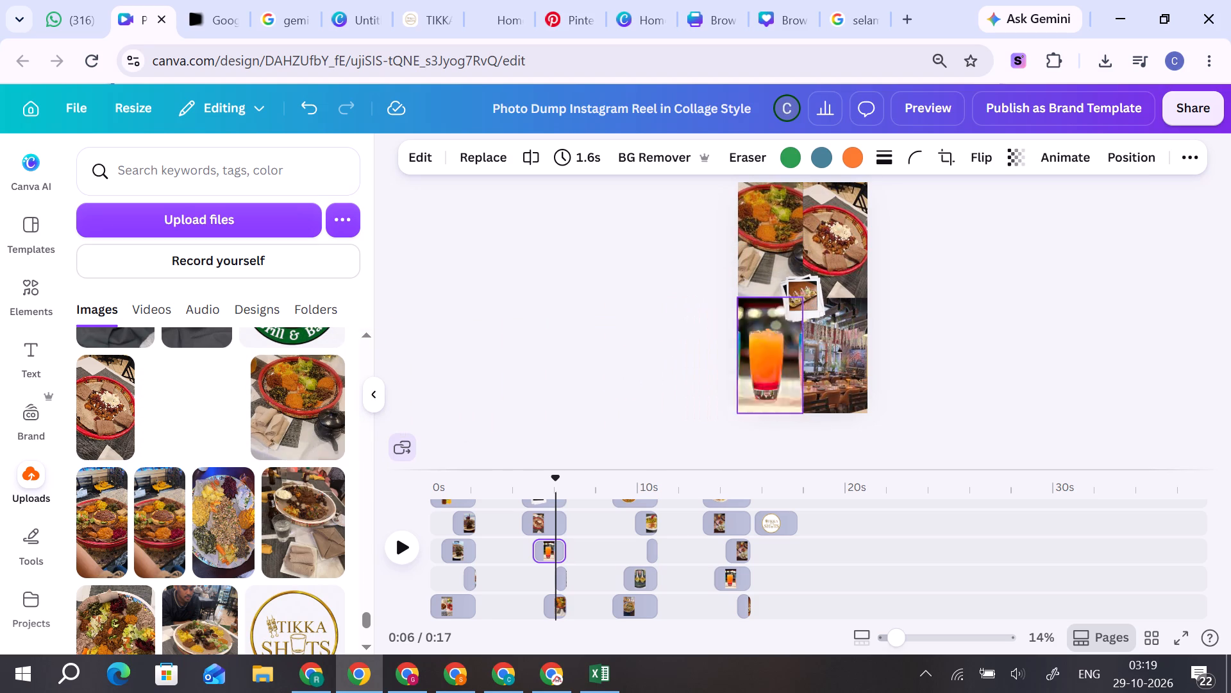
drag(751, 370, 754, 370)
click(828, 367)
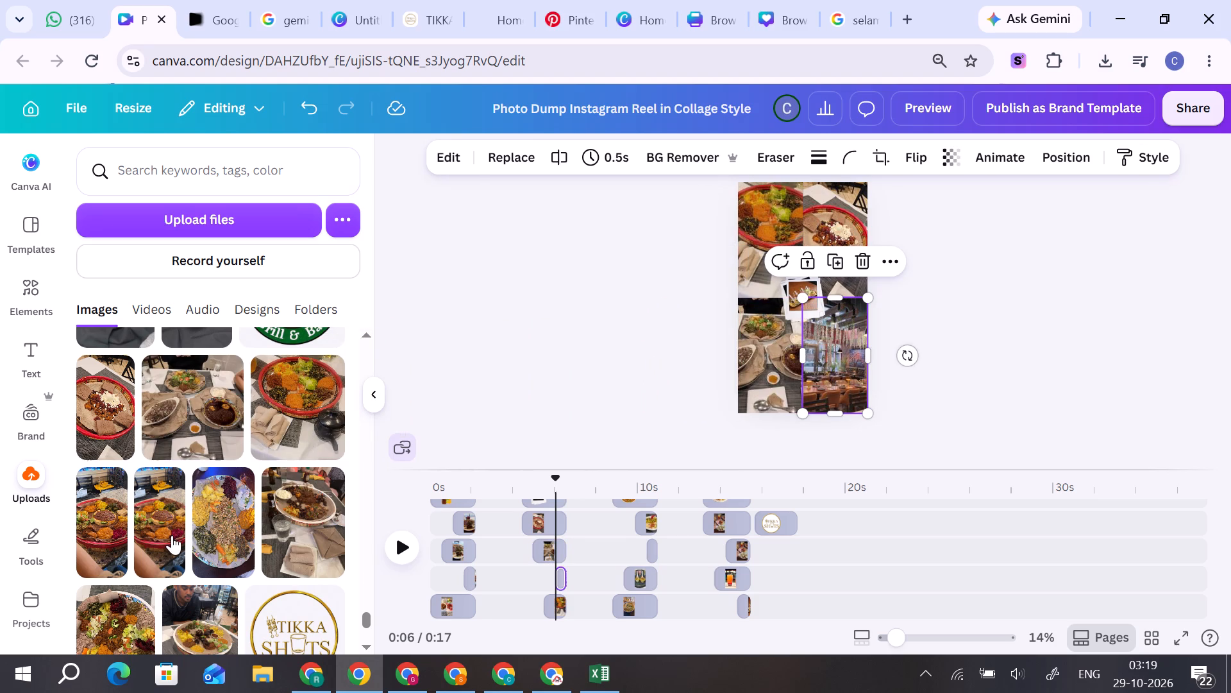
drag(208, 531, 742, 404)
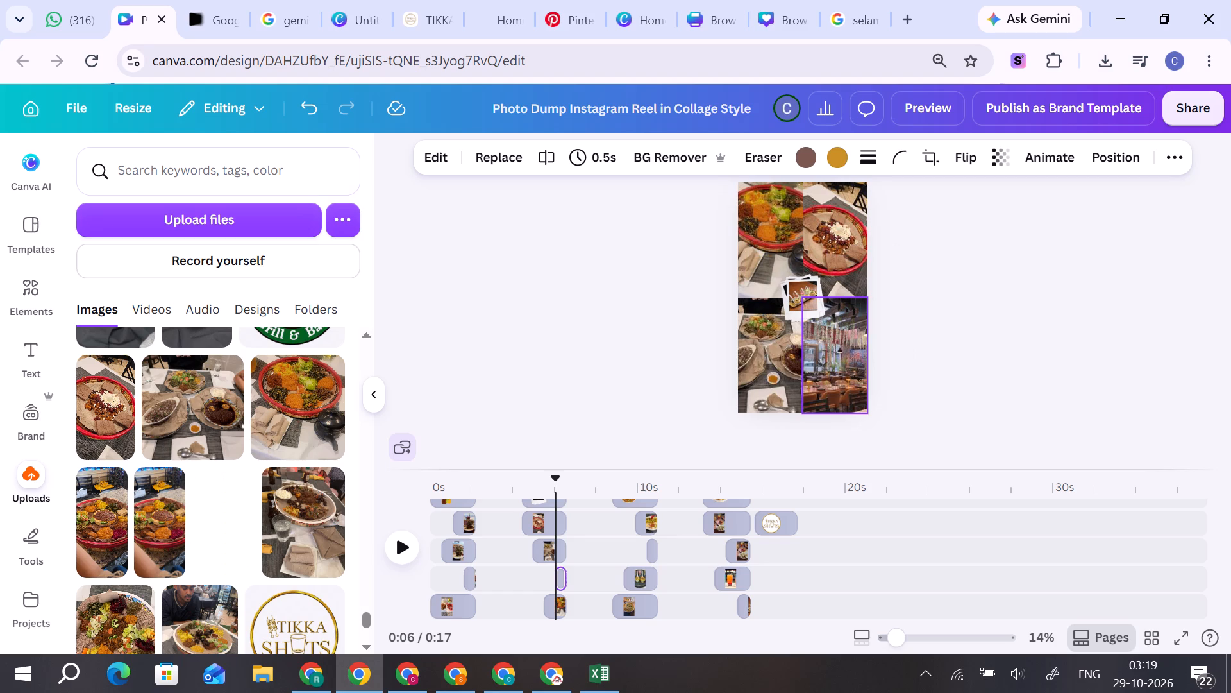
drag(742, 404, 830, 373)
Replace the small polaroid photo at the collage's centre with the uploaded dark stew bowl and folded injera photo.
drag(312, 540, 542, 424)
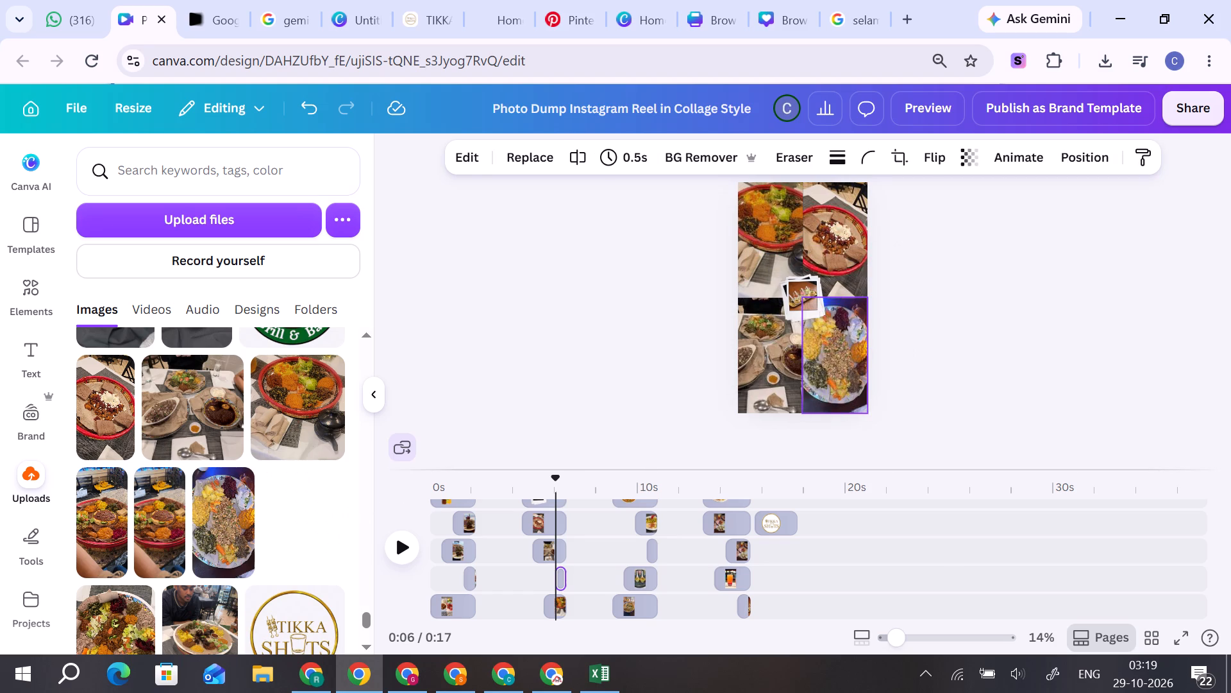
drag(542, 424, 807, 296)
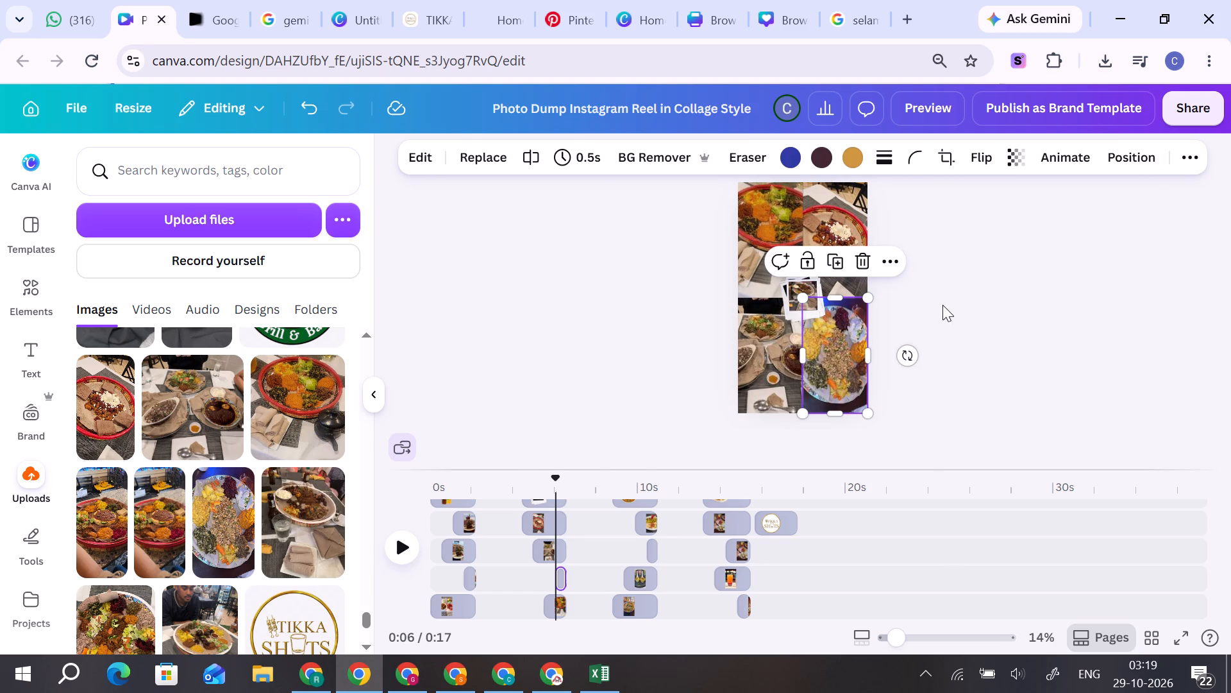
Go to the noodle bowl frame and replace its photo with the uploaded photo of a man seated behind a platter.
drag(562, 486, 571, 486)
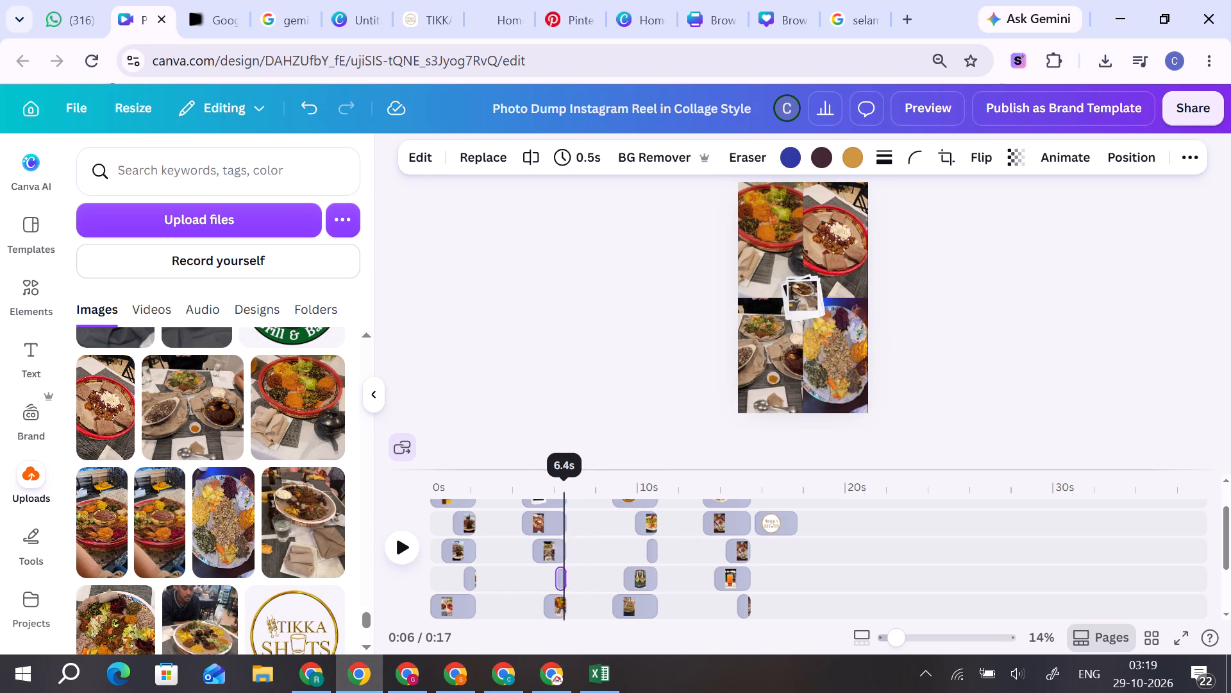
drag(571, 486, 574, 491)
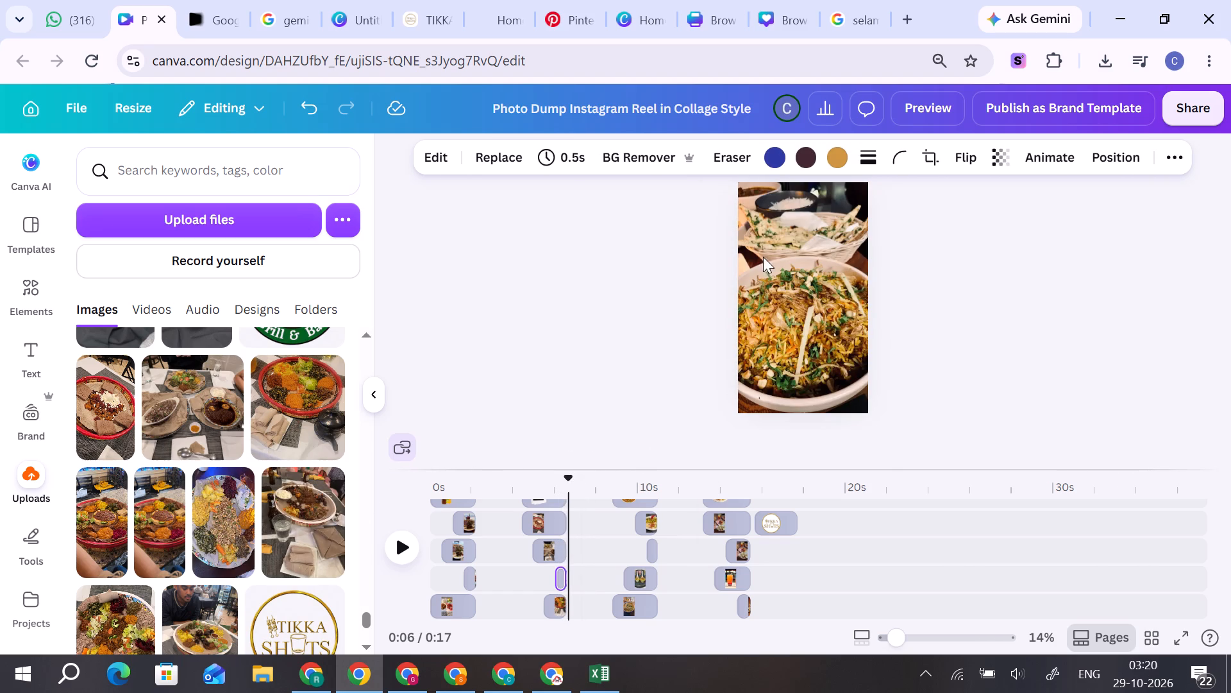
click(769, 255)
click(769, 323)
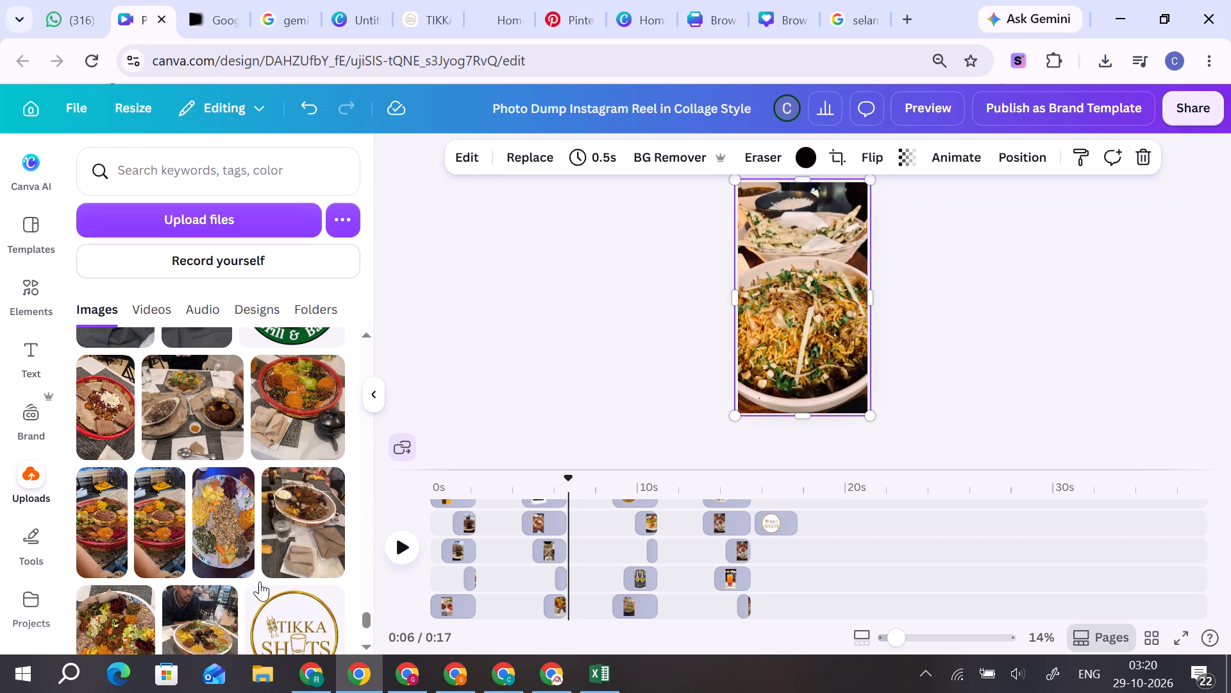
drag(196, 628, 748, 303)
Go to the frame with two filled puris on spoons and replace its photo with the uploaded close-up of a mixed vegetable injera platter.
drag(575, 479, 589, 481)
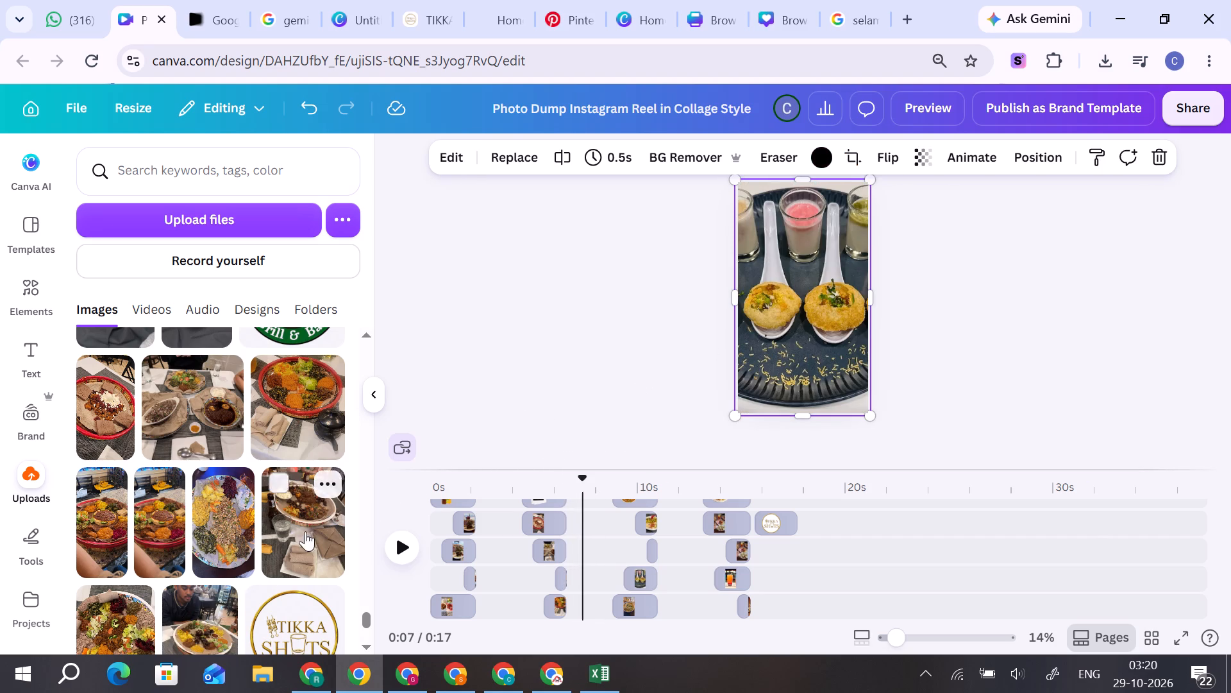
drag(191, 633, 763, 319)
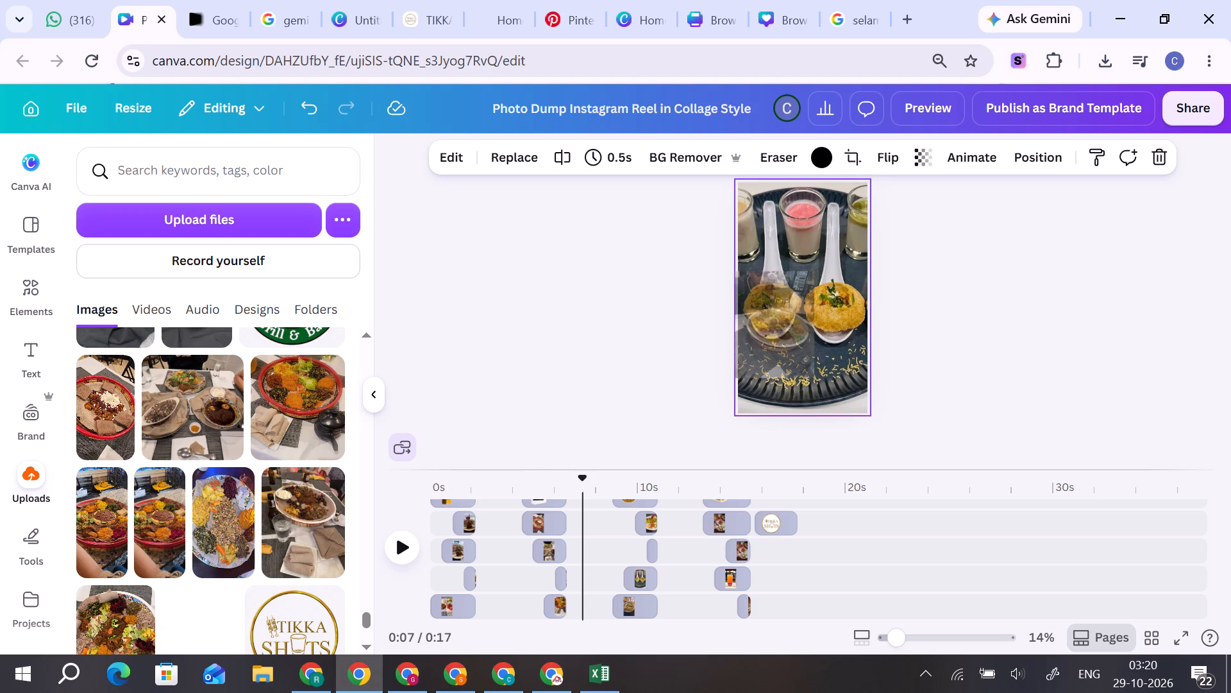
drag(763, 319, 184, 628)
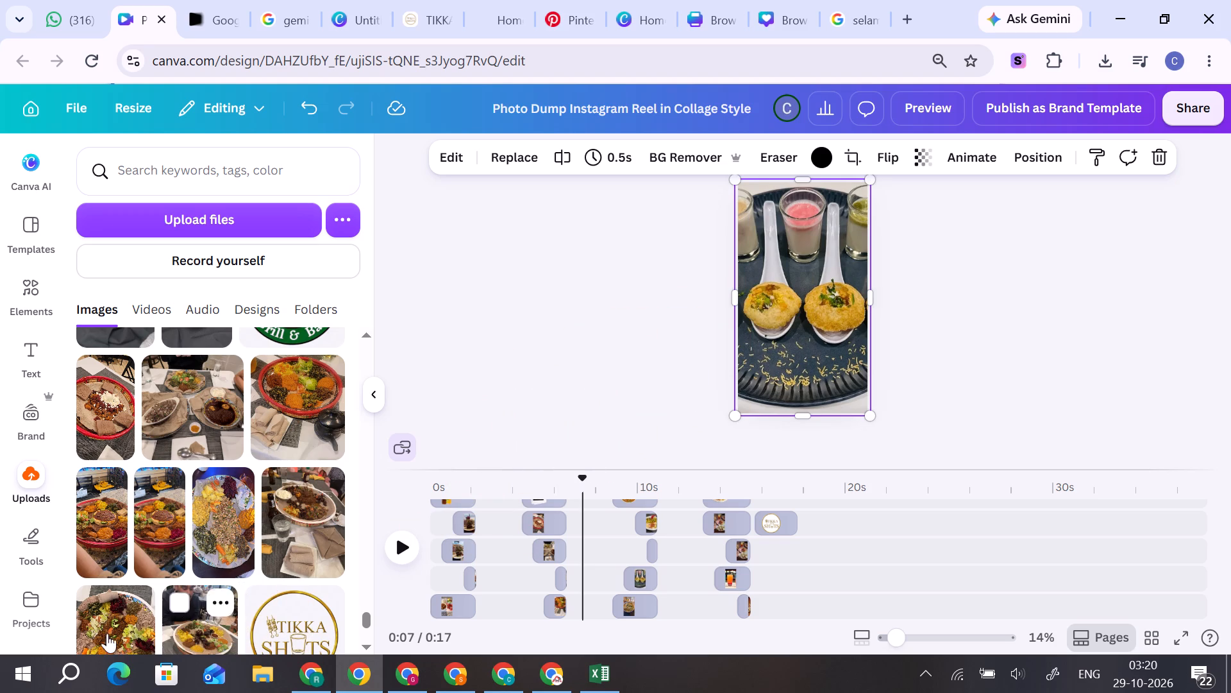
drag(102, 633, 771, 322)
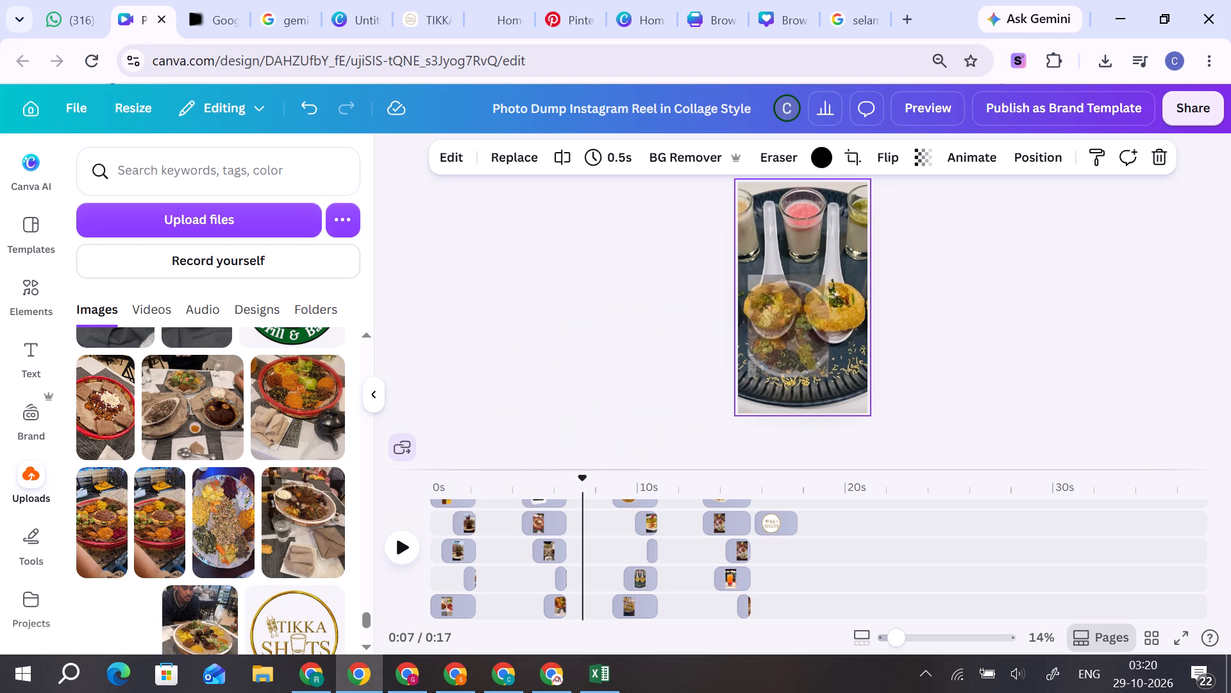
drag(771, 322, 741, 327)
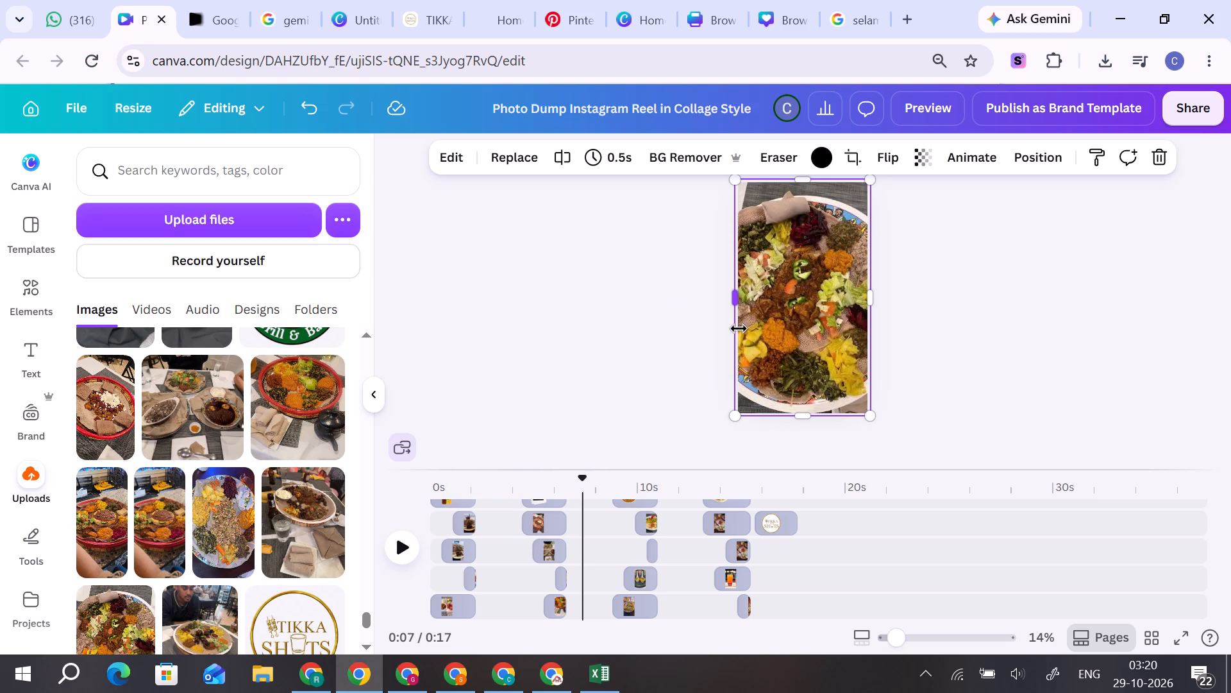
Go to the chickpea curry frame at 0:08 and look through the older uploaded images for a replacement photo.
drag(586, 481, 601, 482)
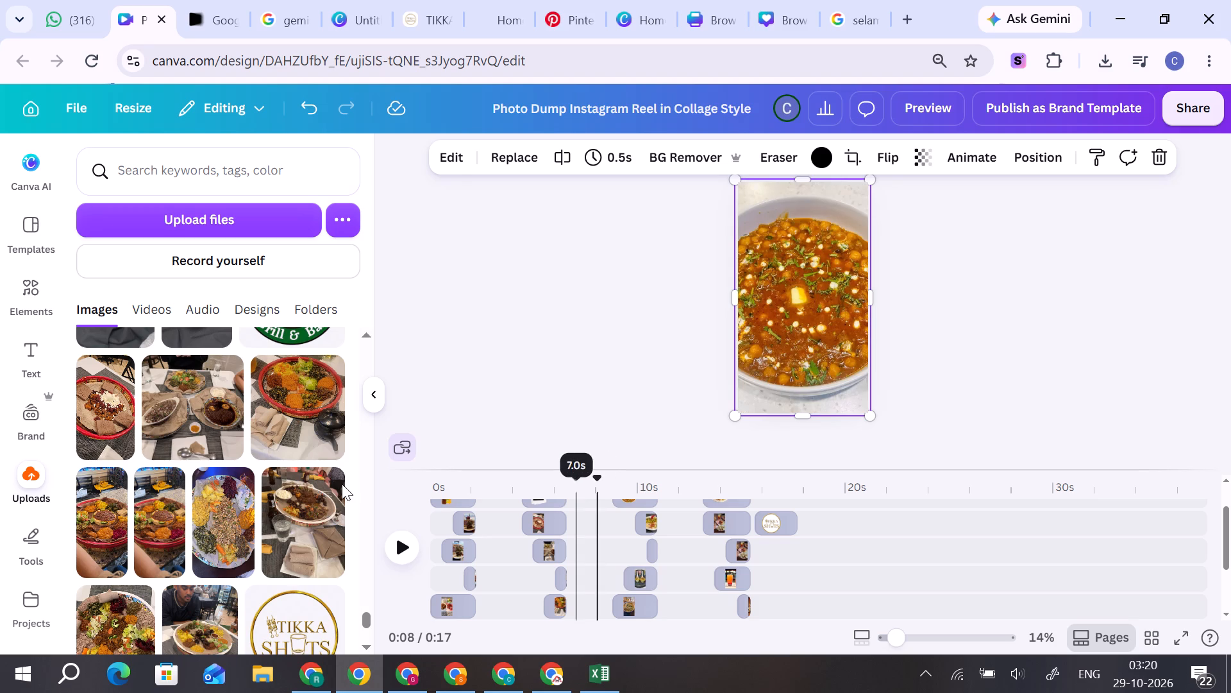
scroll(283, 495, down, 2)
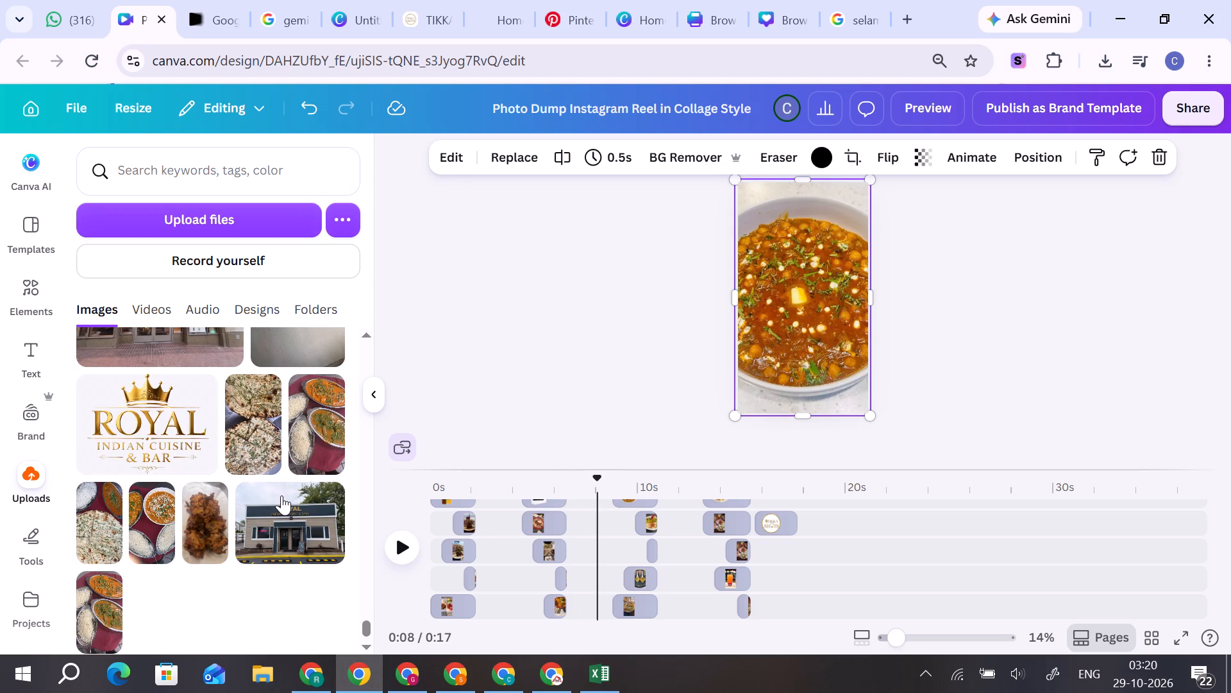
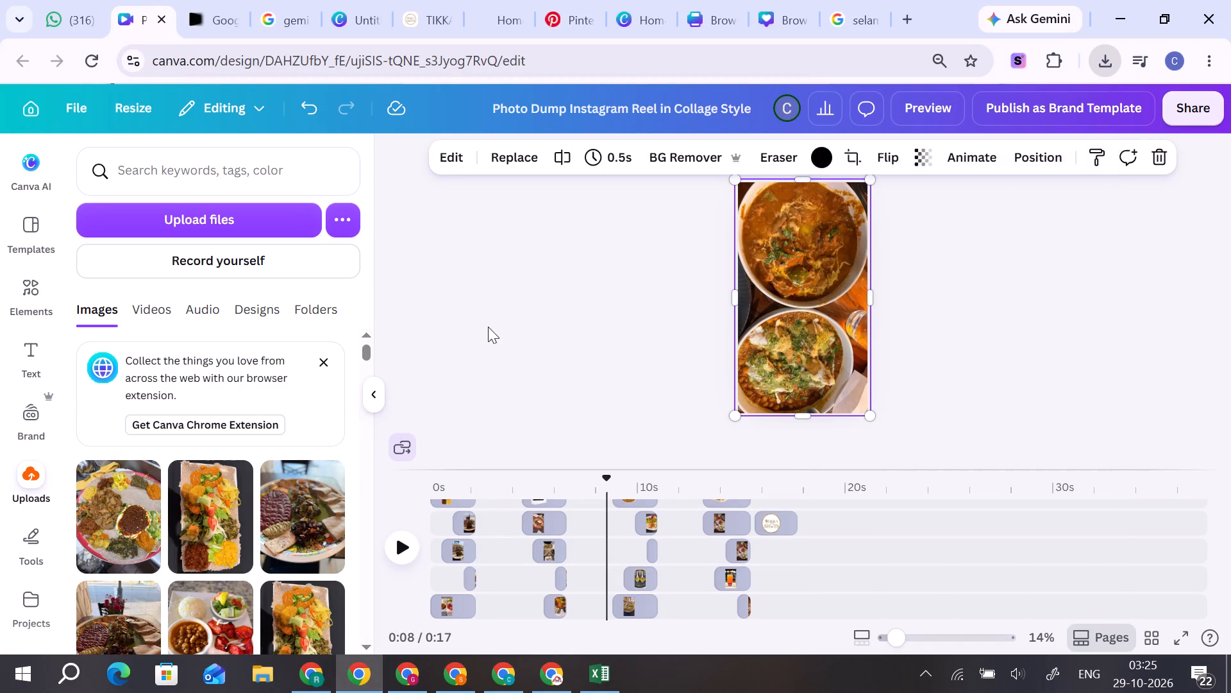
drag(133, 547, 562, 346)
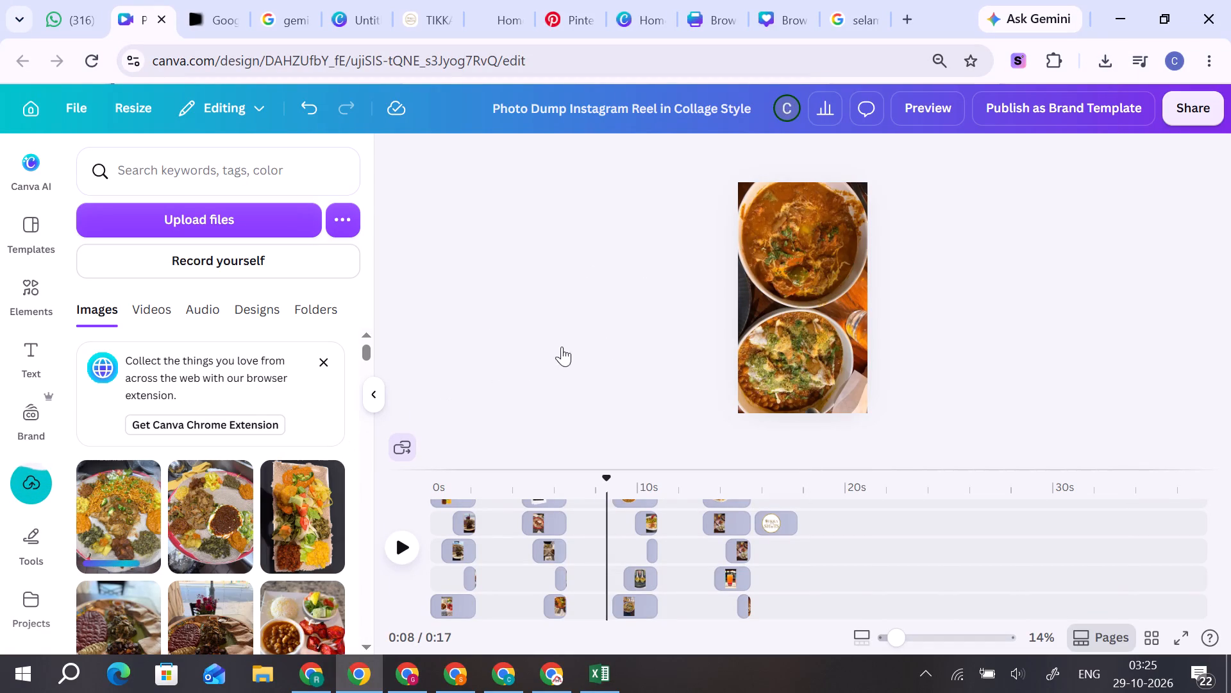
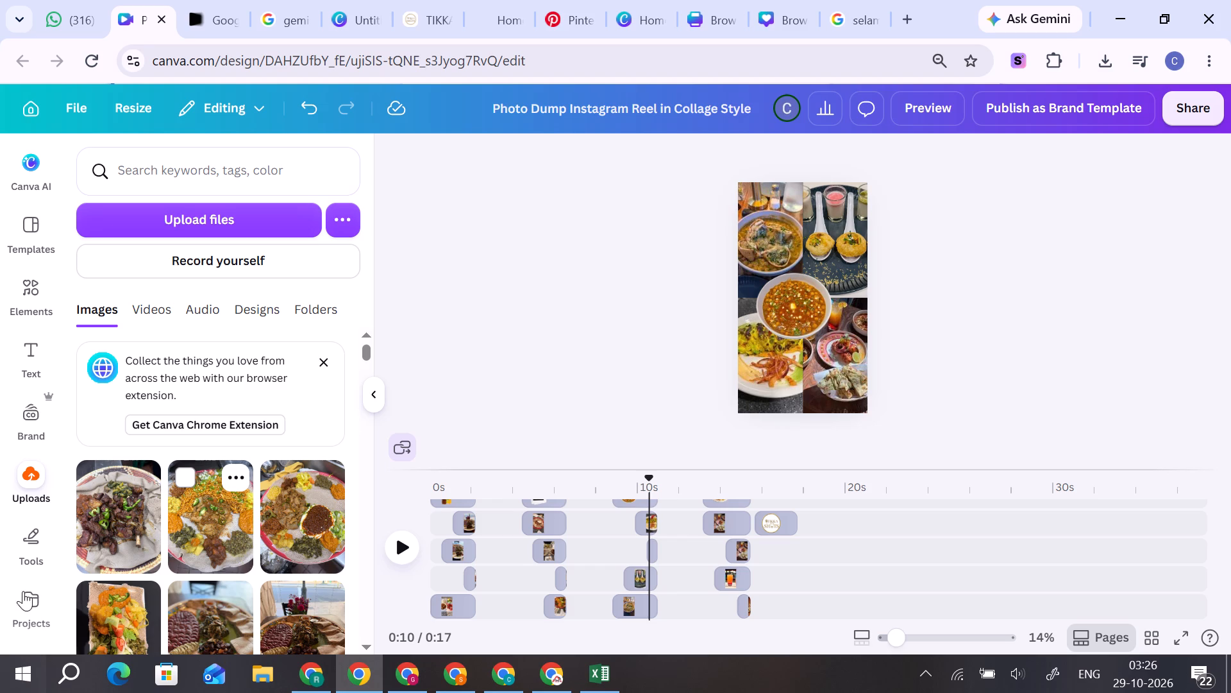
Replace the curry bowl photo in the collage's upper-left quarter at 0:10 with the uploaded photo of grilled meat pieces with green peppers.
drag(119, 537, 462, 375)
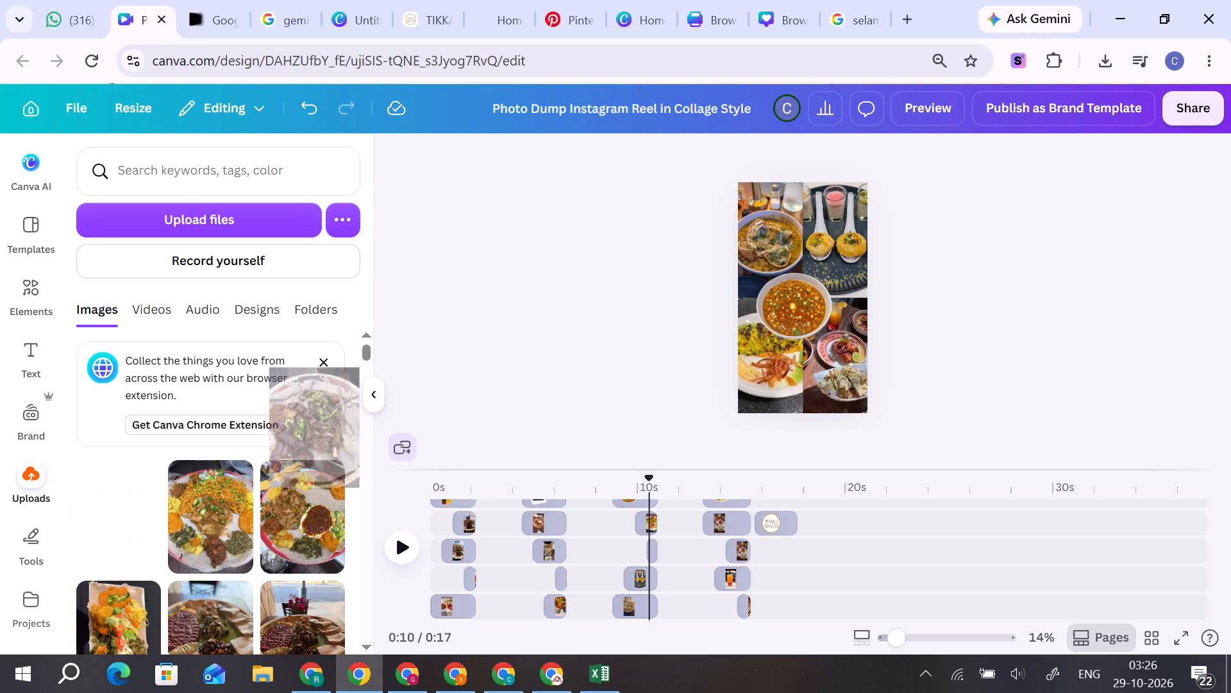
drag(462, 375, 746, 255)
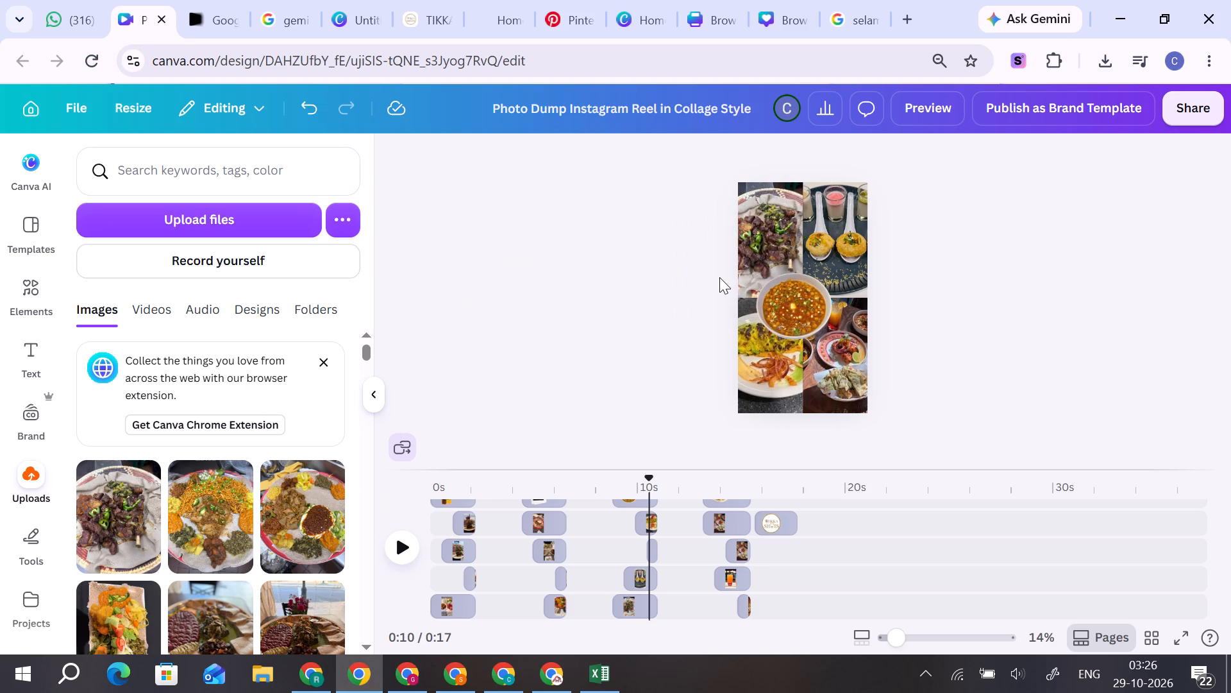
Select the photo of two filled puris on spoons in the collage's upper-right quarter.
click(835, 184)
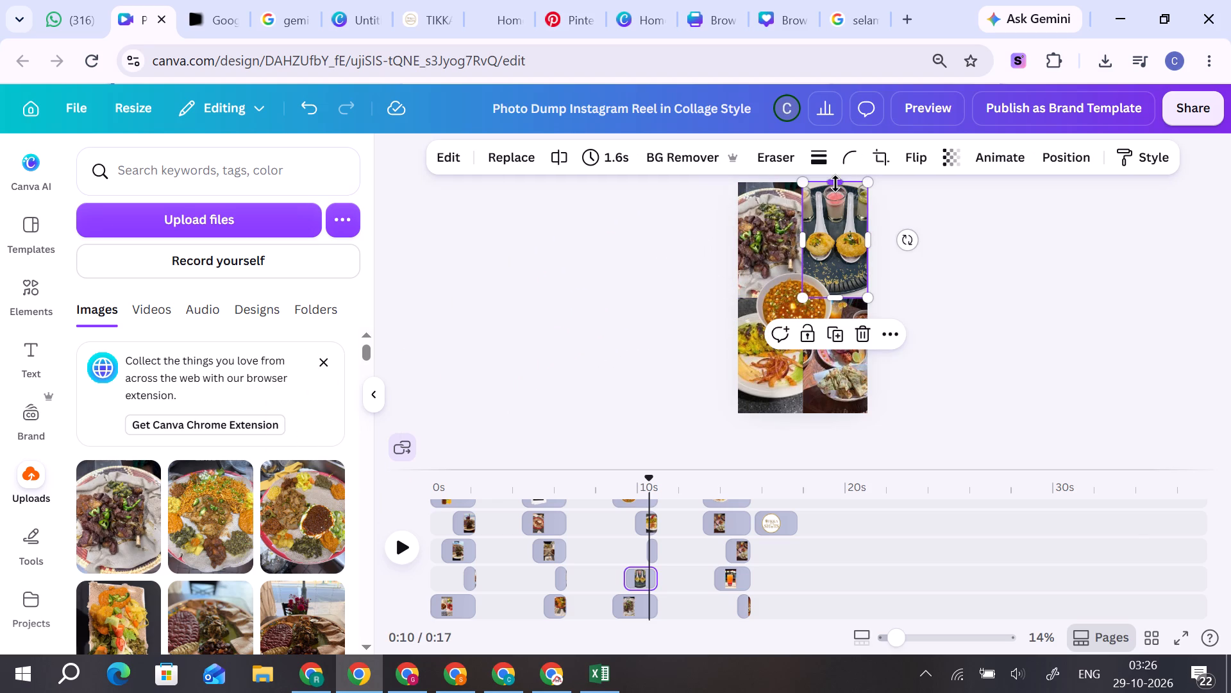
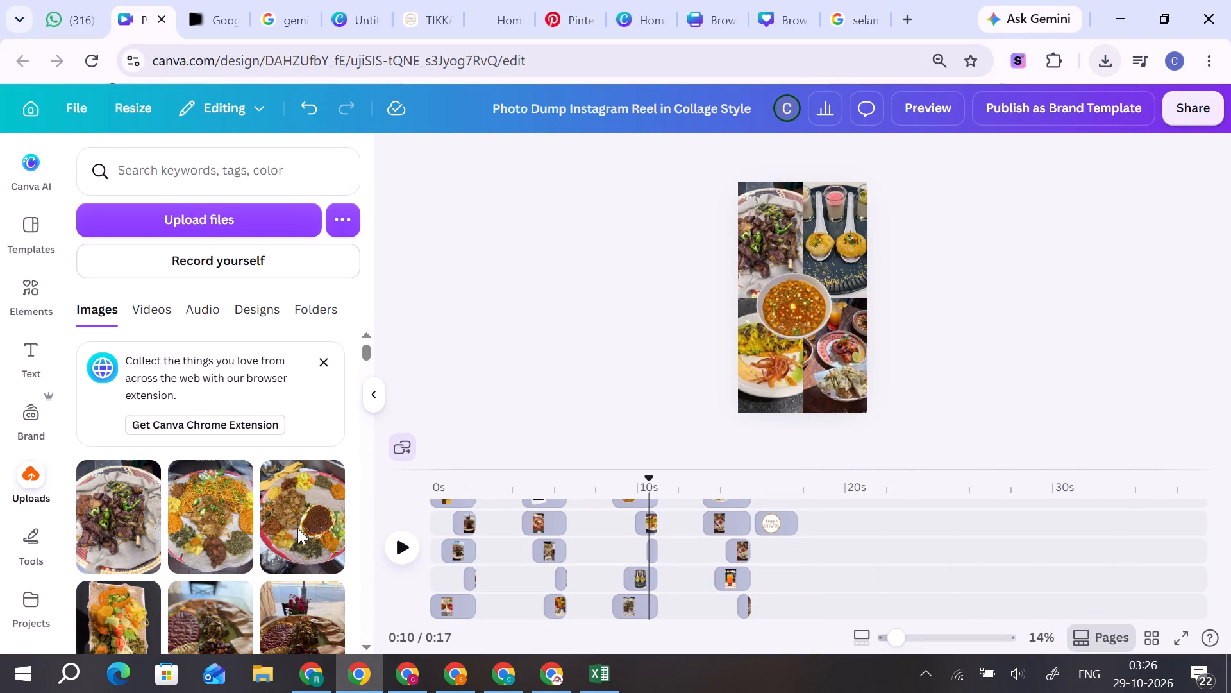
Replace the photo of two filled puris on spoons in the 0:10 collage with the newly uploaded fried fish, salad and rice photo.
drag(128, 541, 546, 353)
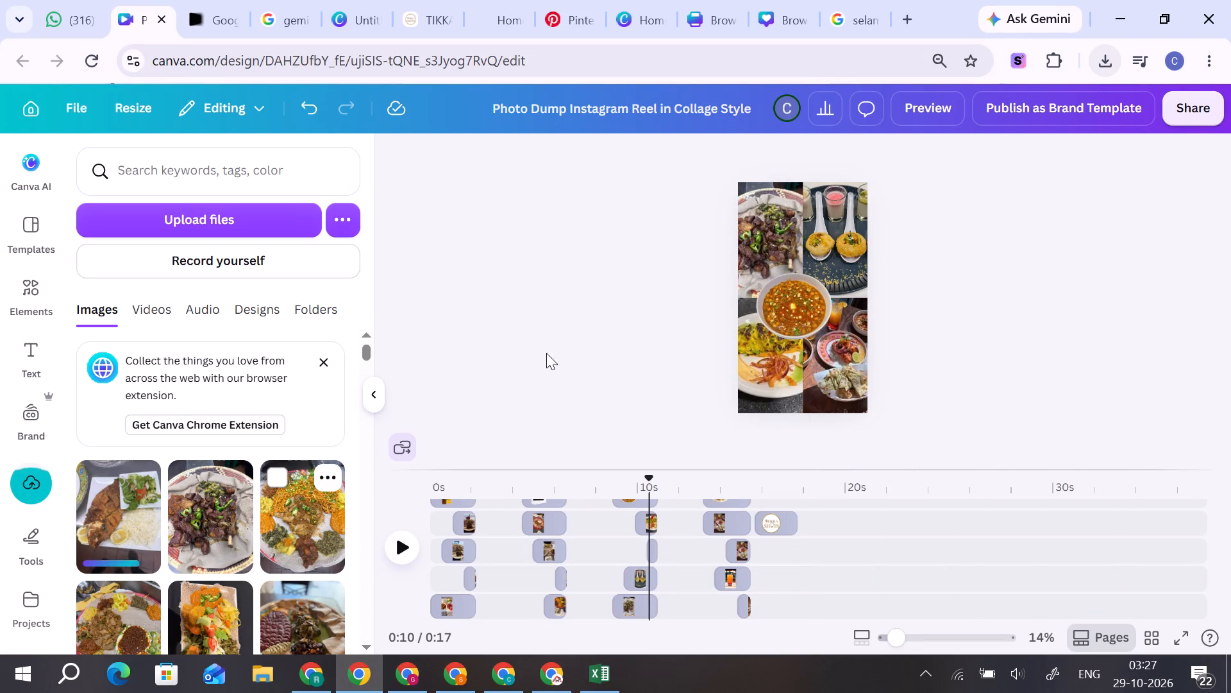
drag(546, 353, 819, 253)
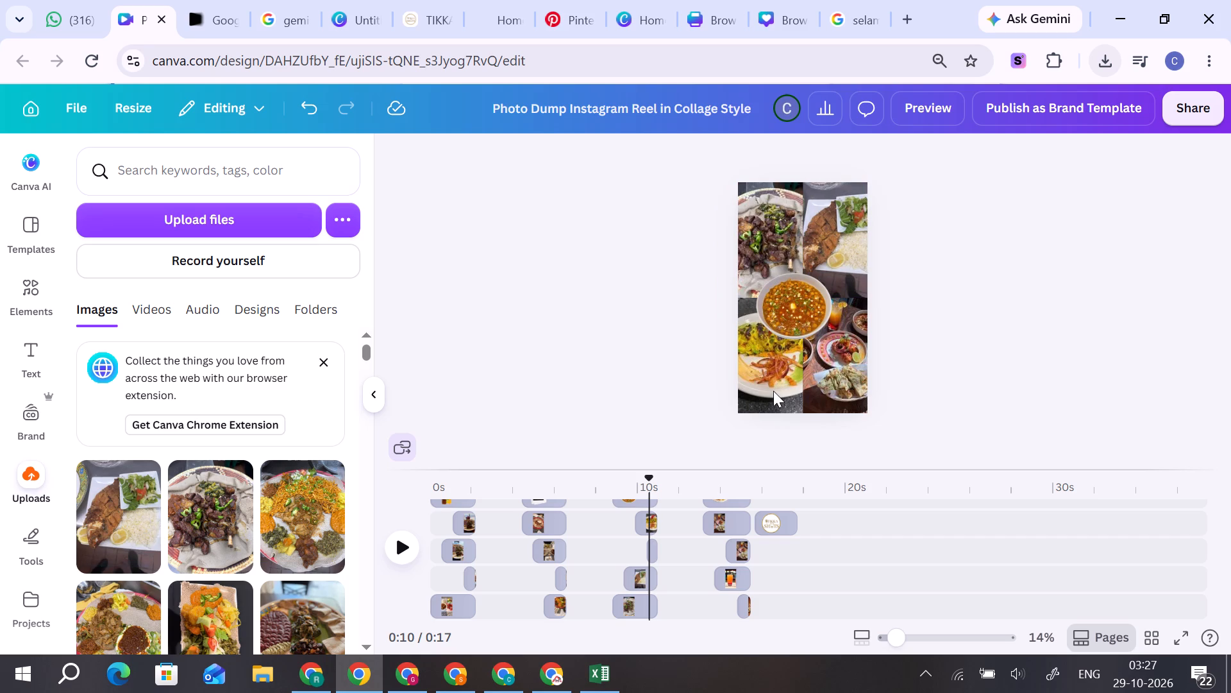
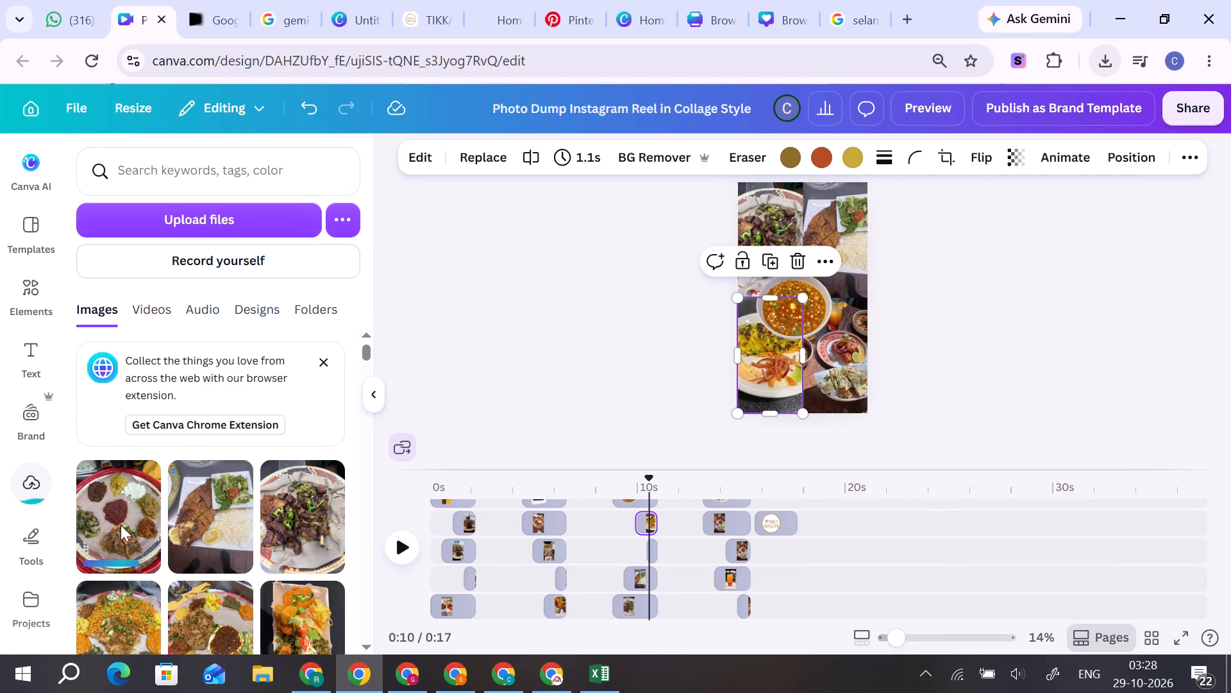
Try to replace the collage's lower-left food photo at 0:10 with the newly uploaded photo of a mixed injera platter.
drag(121, 525, 595, 383)
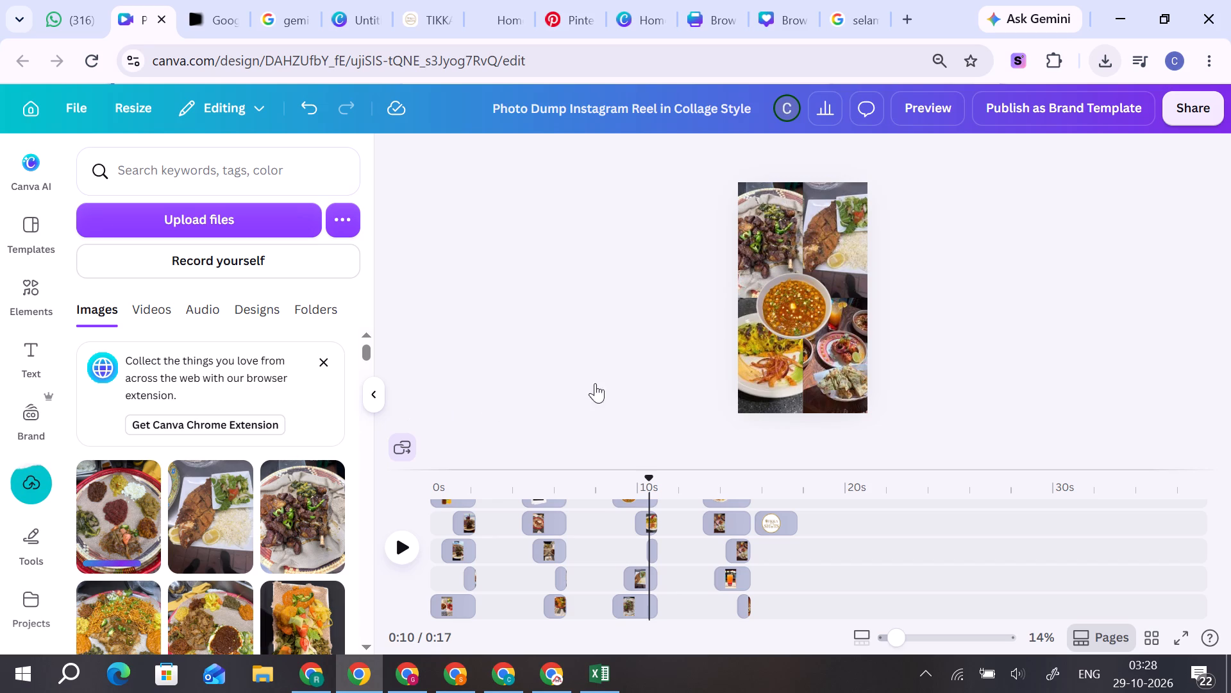
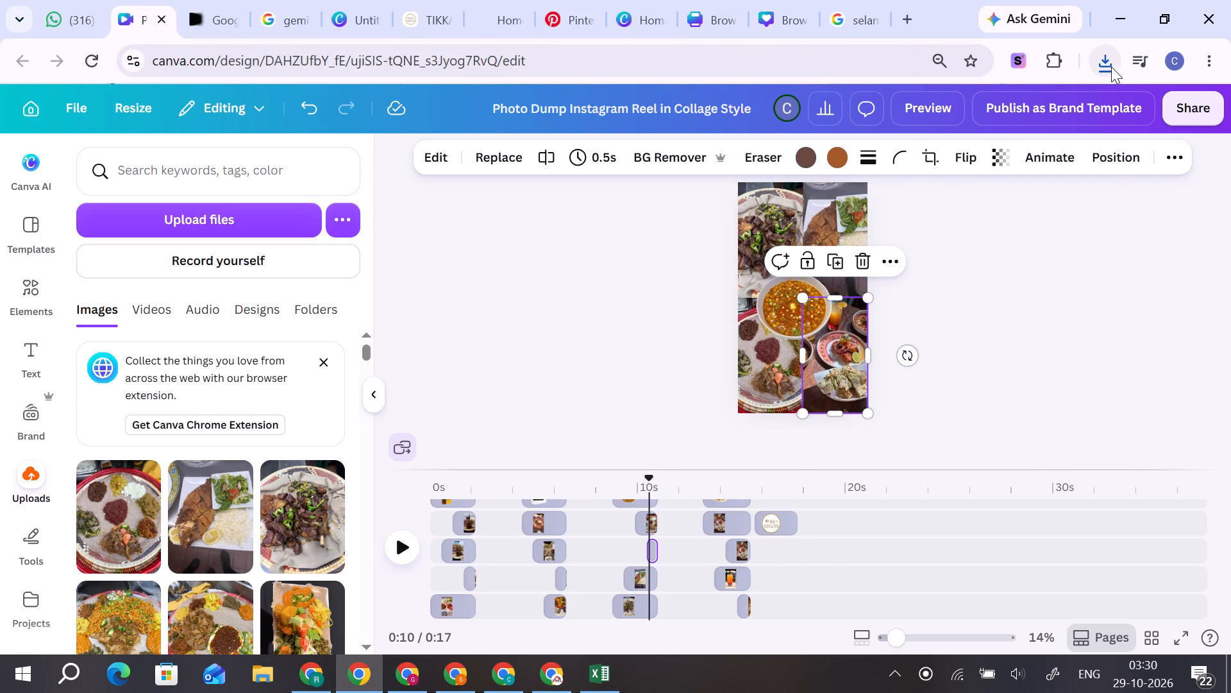
Upload the downloaded WhatsApp image ending 03.21.25 and use its orange spiral dish photo to replace the picture in the collage's lower-right quarter.
drag(930, 146, 224, 523)
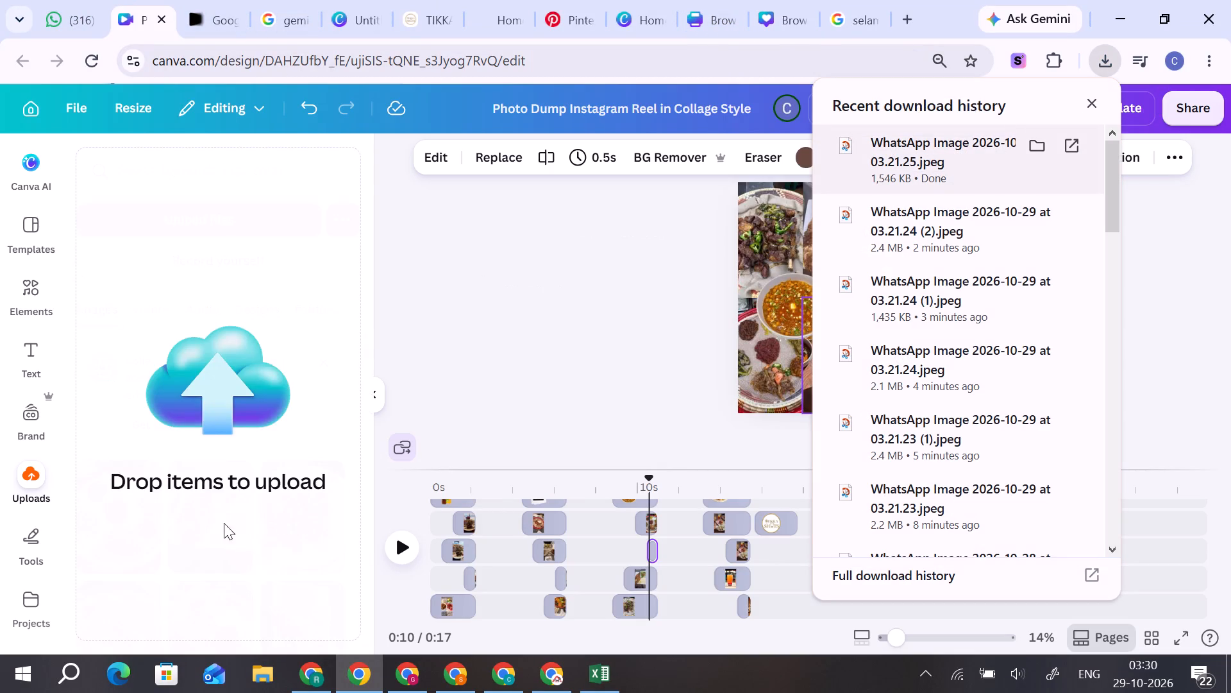
click(443, 389)
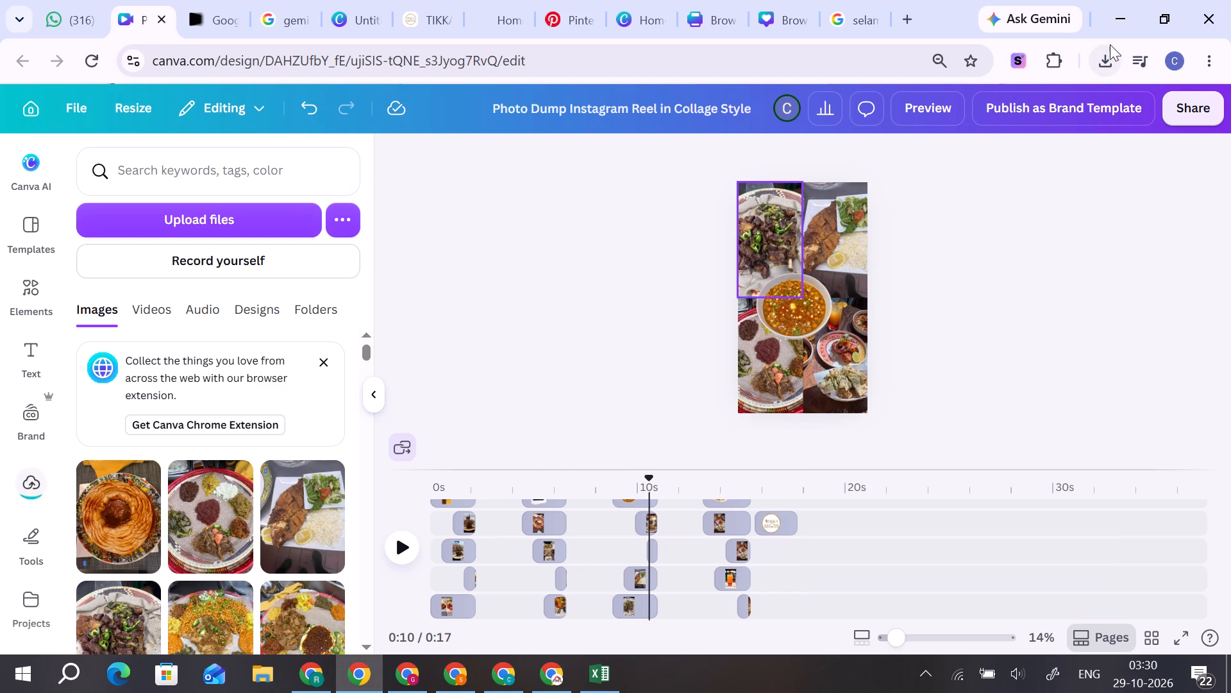
drag(115, 538, 163, 527)
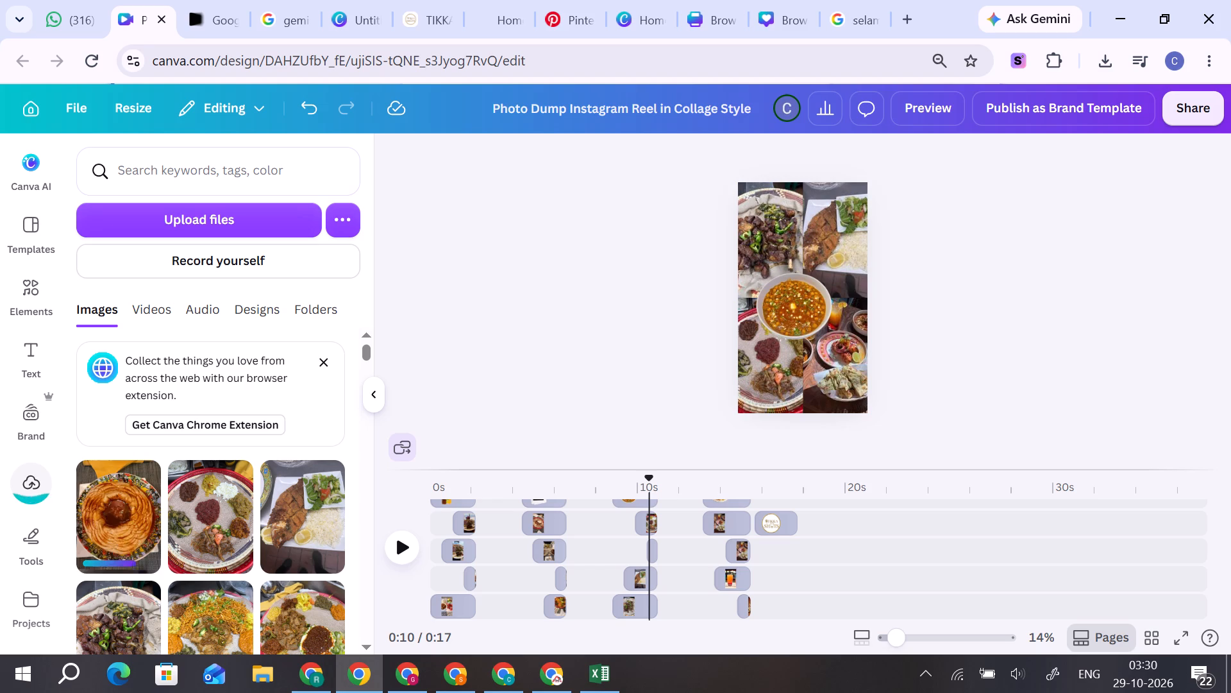
drag(163, 527, 830, 385)
click(954, 377)
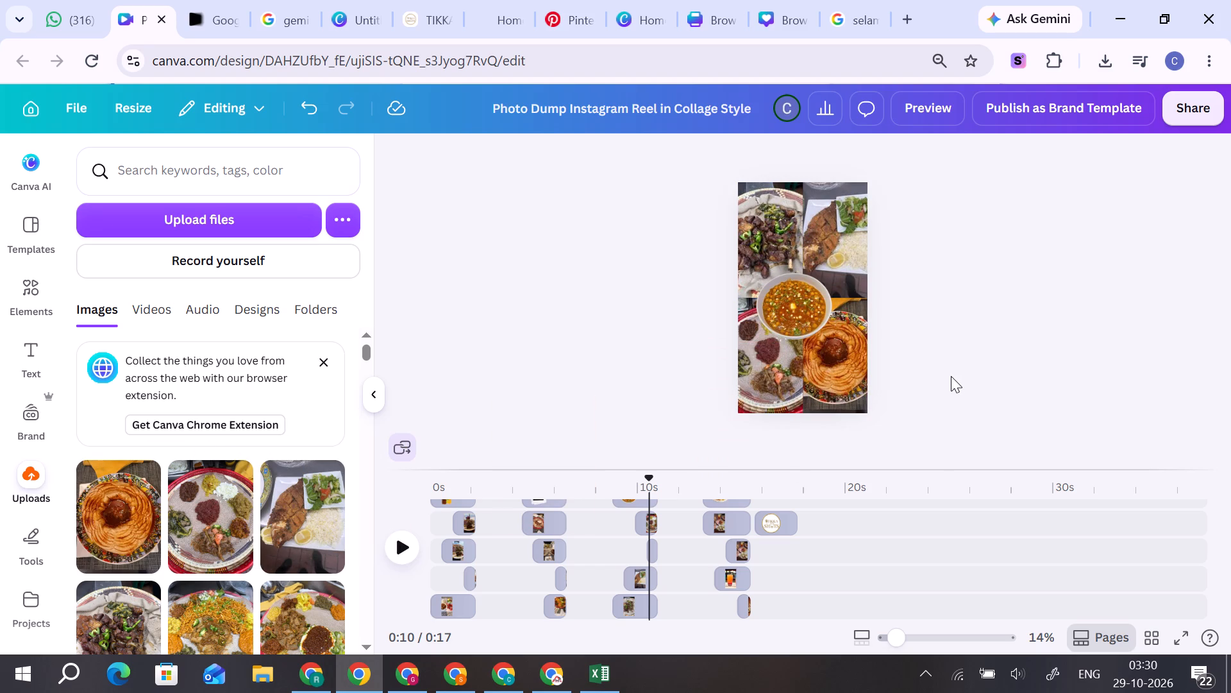
From Selam Garden Grill and Bar's Google photos, save the DoorDash photo of meat stew and white cheese on injera in a red-rimmed basket.
click(789, 304)
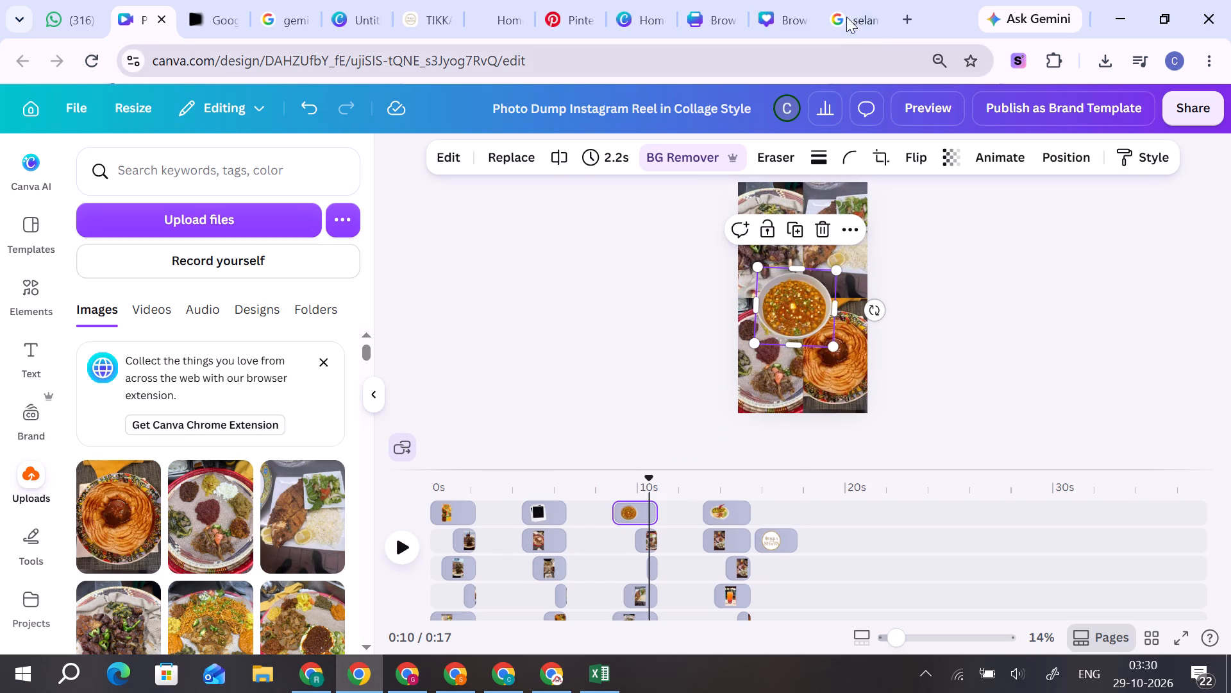
click(841, 13)
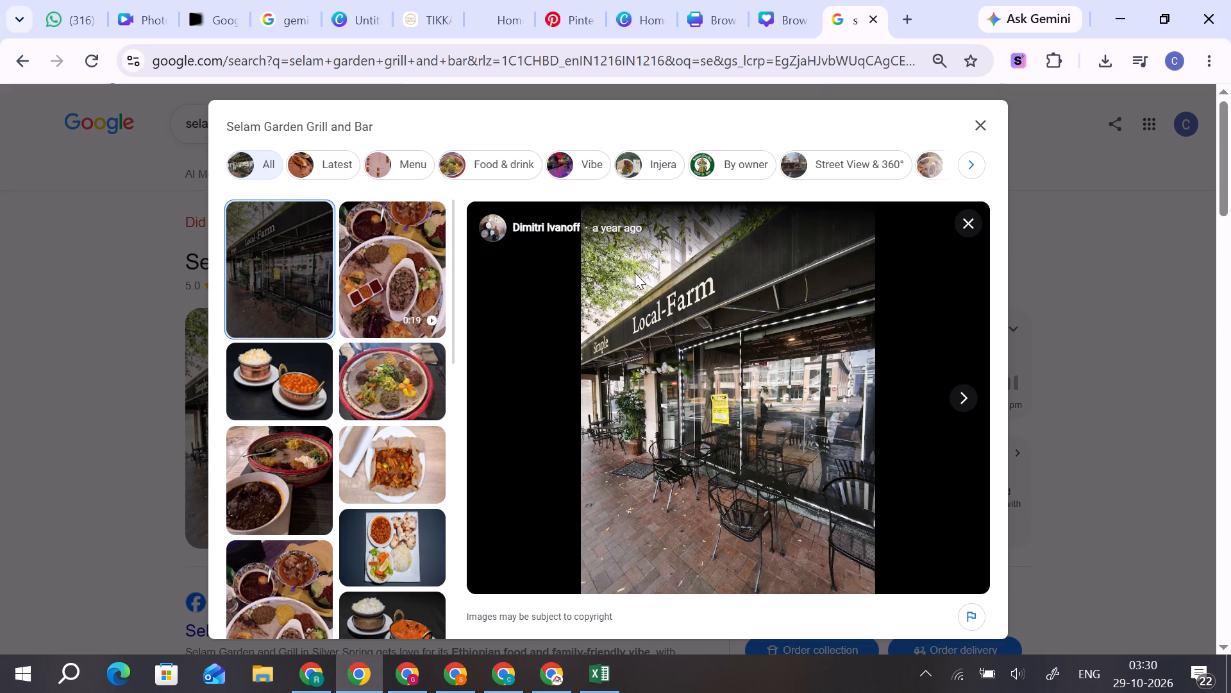
scroll(379, 471, down, 1)
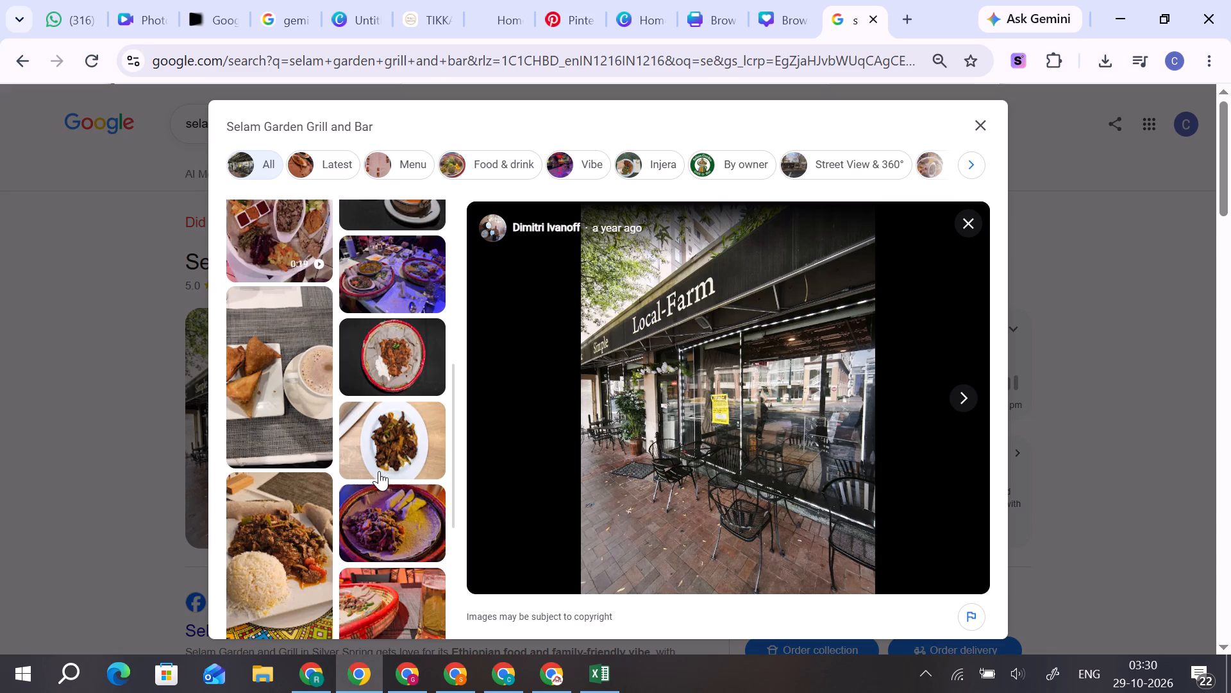
click(415, 348)
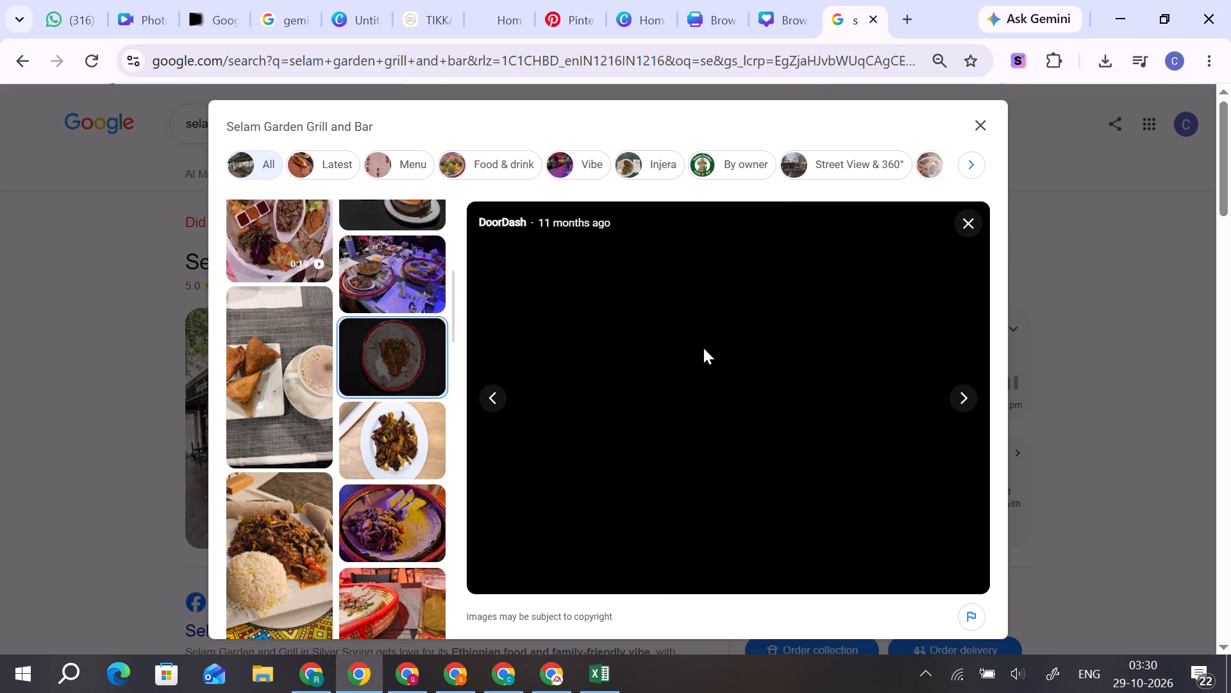
right_click(757, 332)
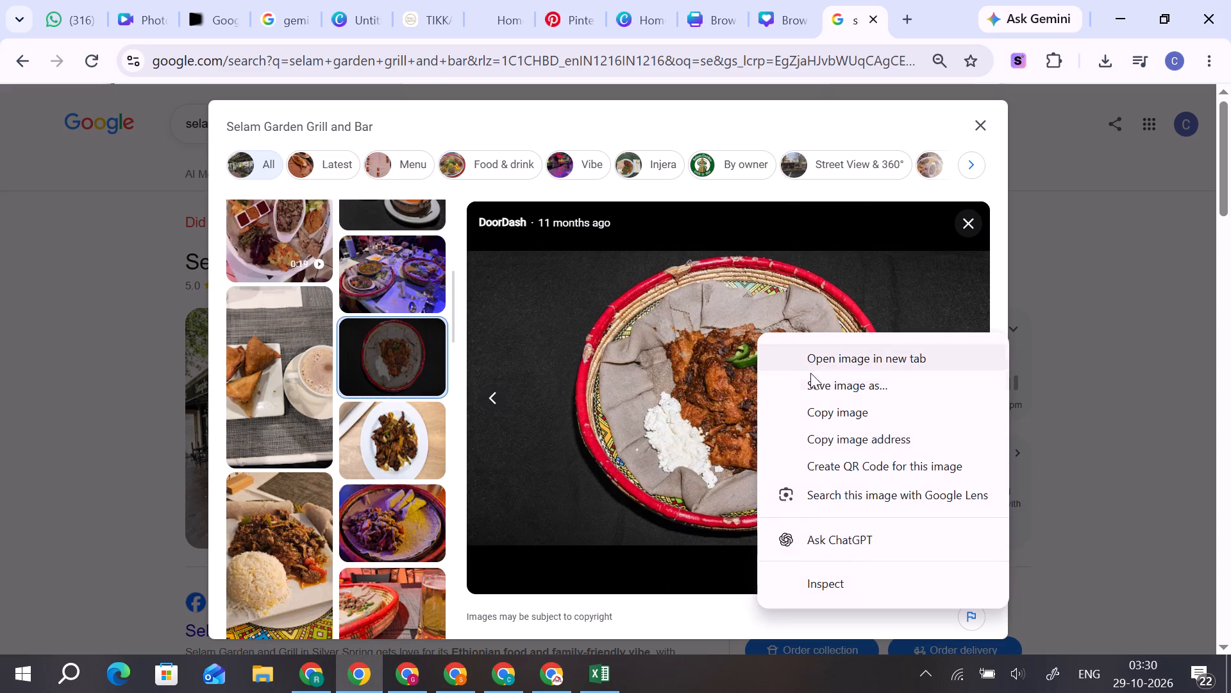
click(813, 382)
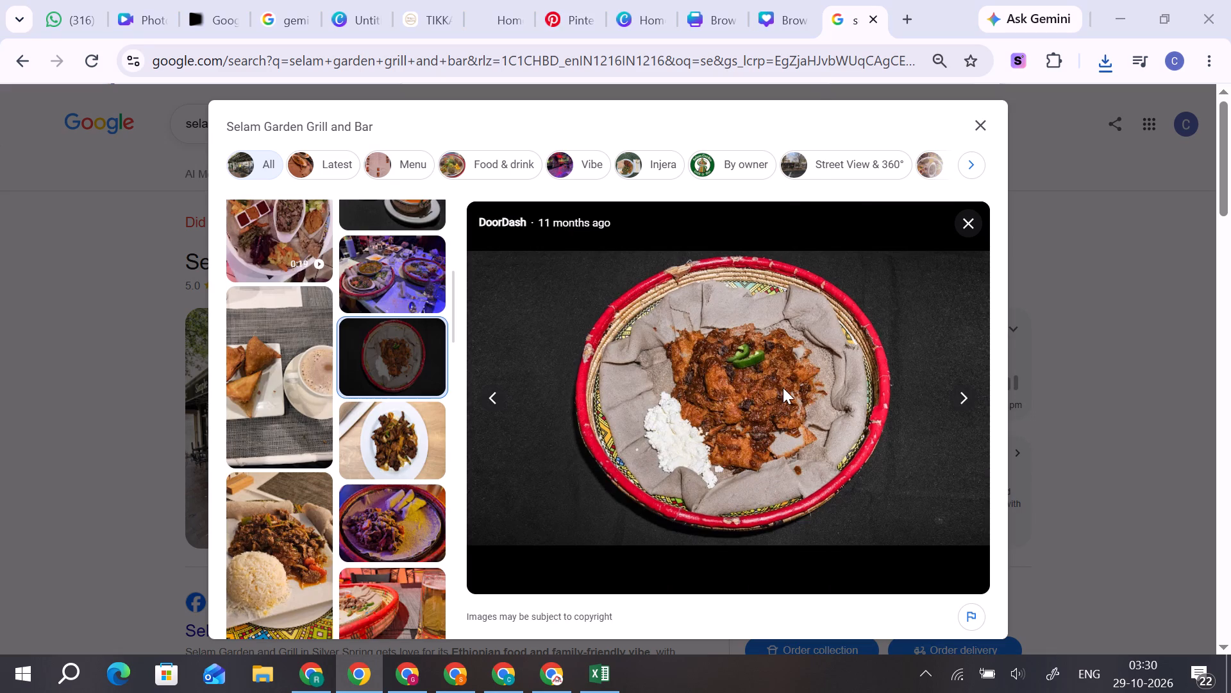
click(673, 516)
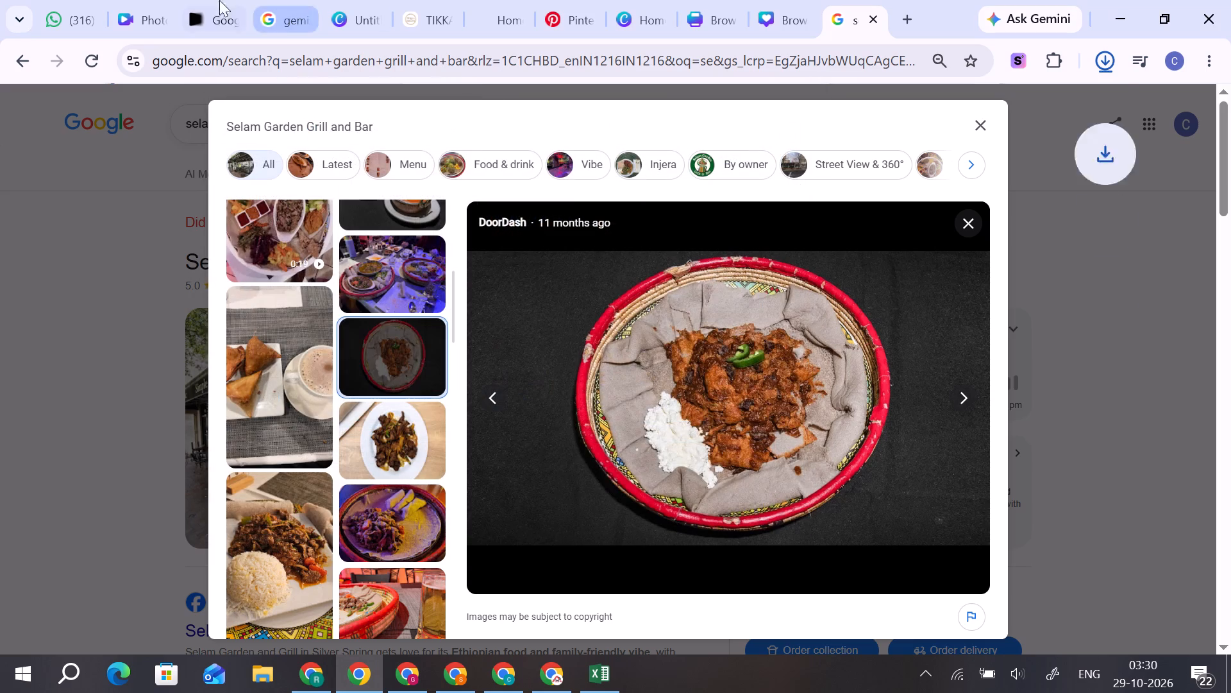
Back in the Canva design, upload the saved injera basket photo and replace the soup bowl cutout at the collage's centre with it.
click(160, 0)
click(1100, 64)
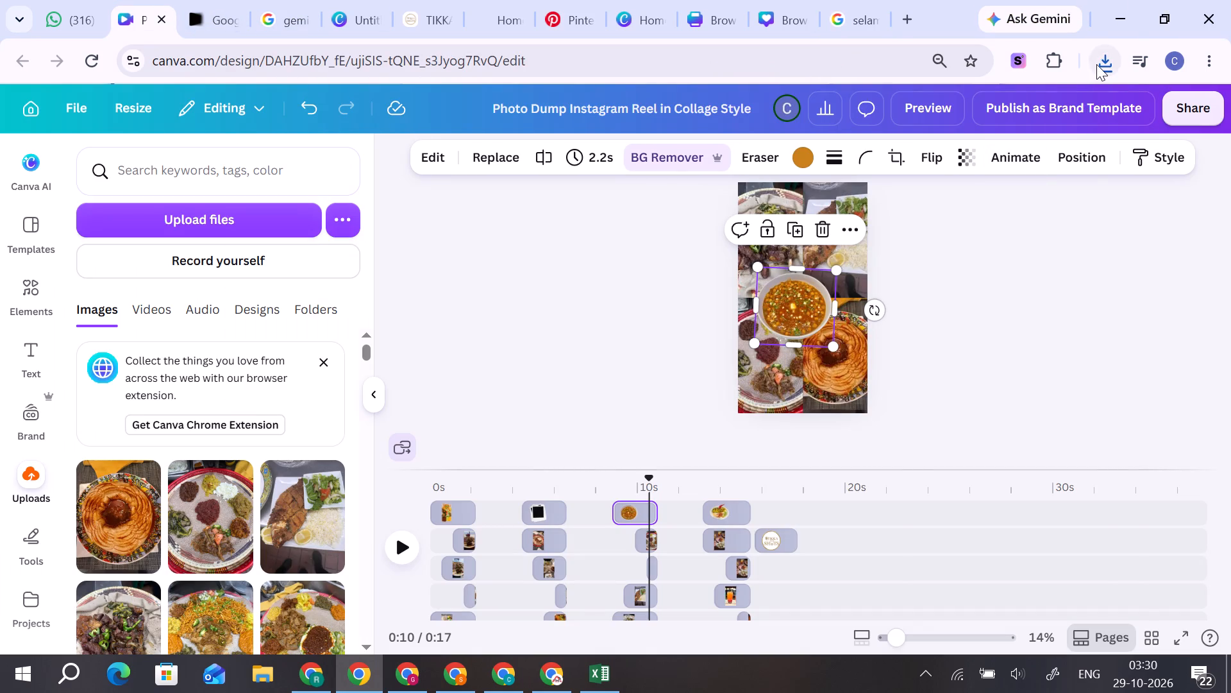
click(1096, 64)
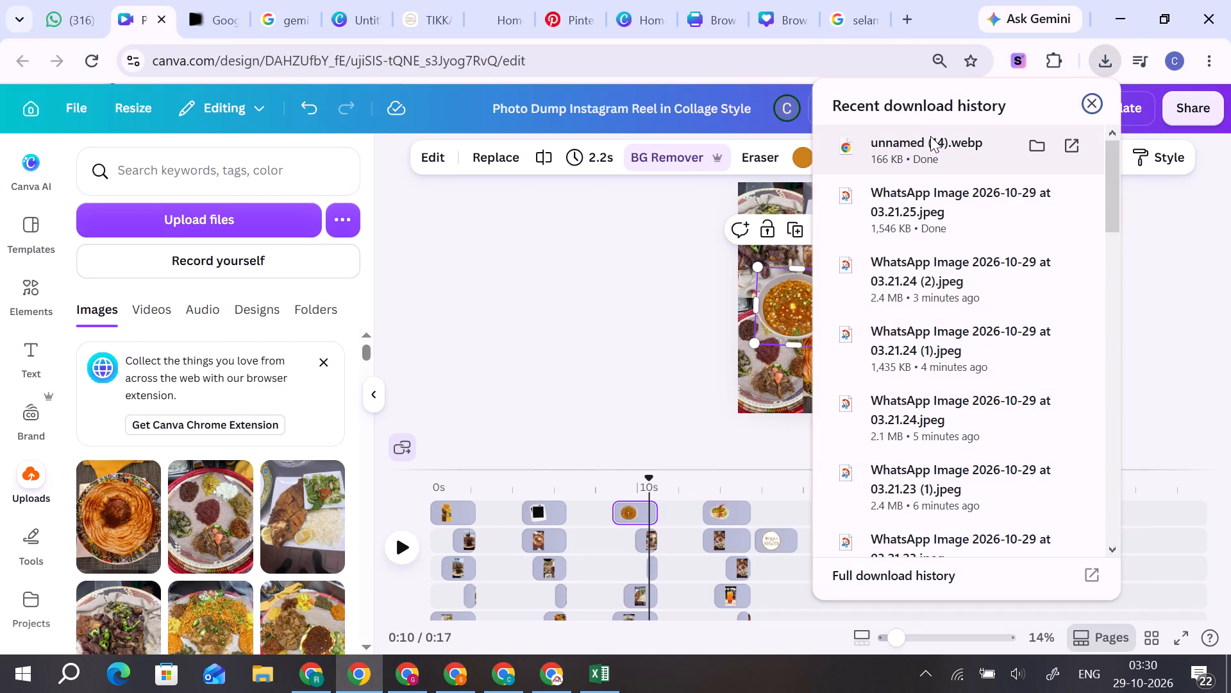
drag(929, 137, 283, 442)
click(415, 349)
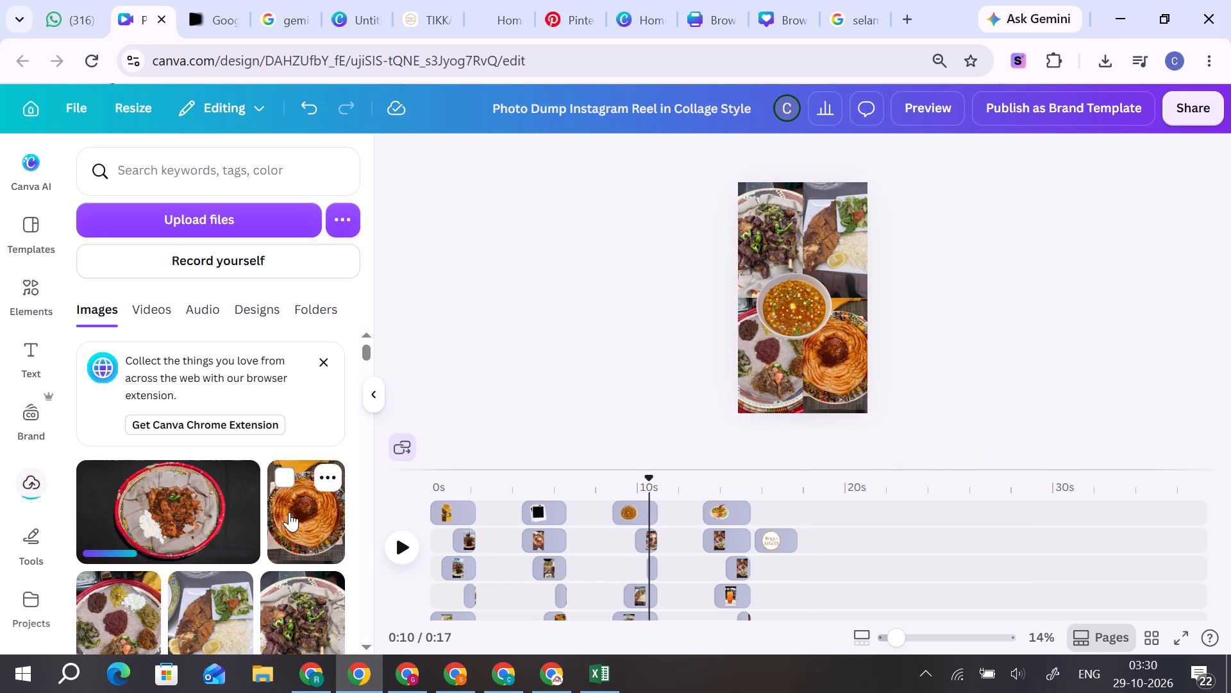
drag(208, 520, 753, 343)
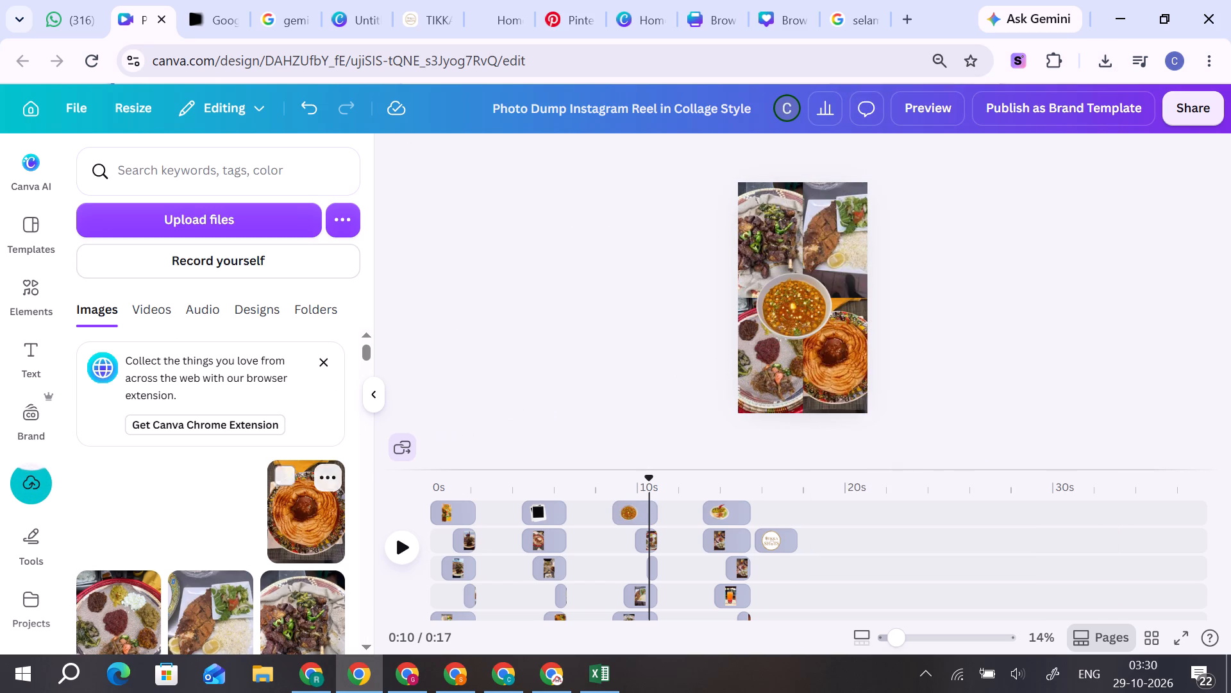
drag(753, 343, 780, 329)
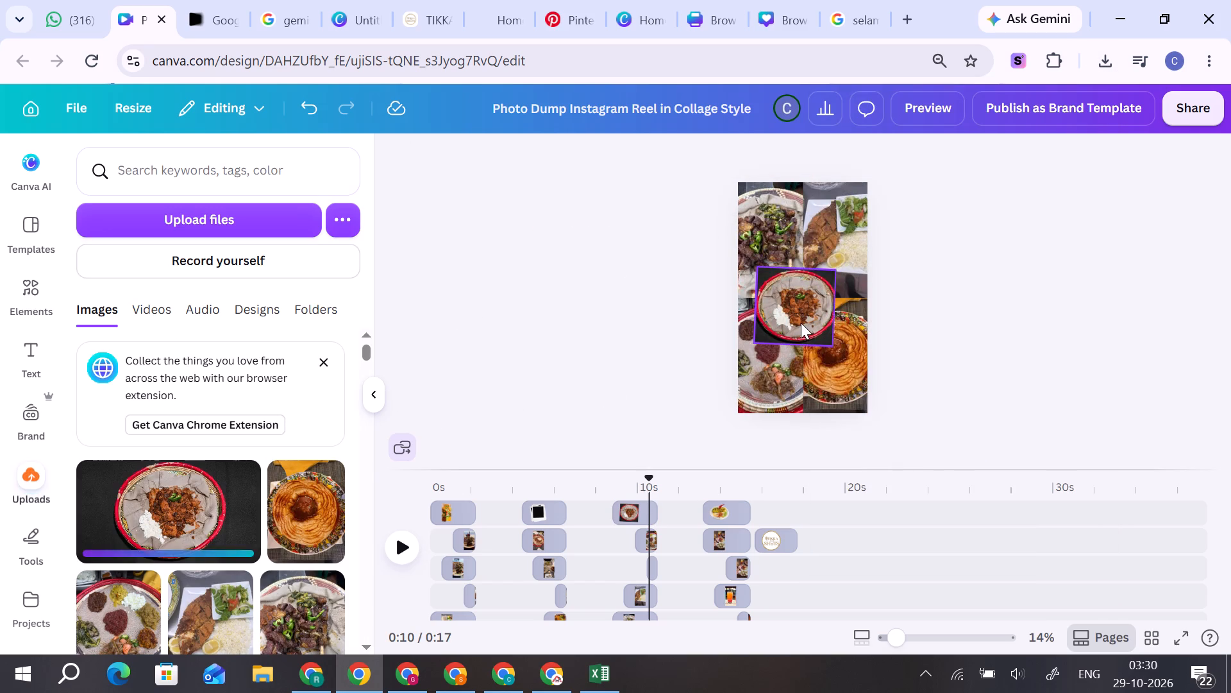
click(801, 323)
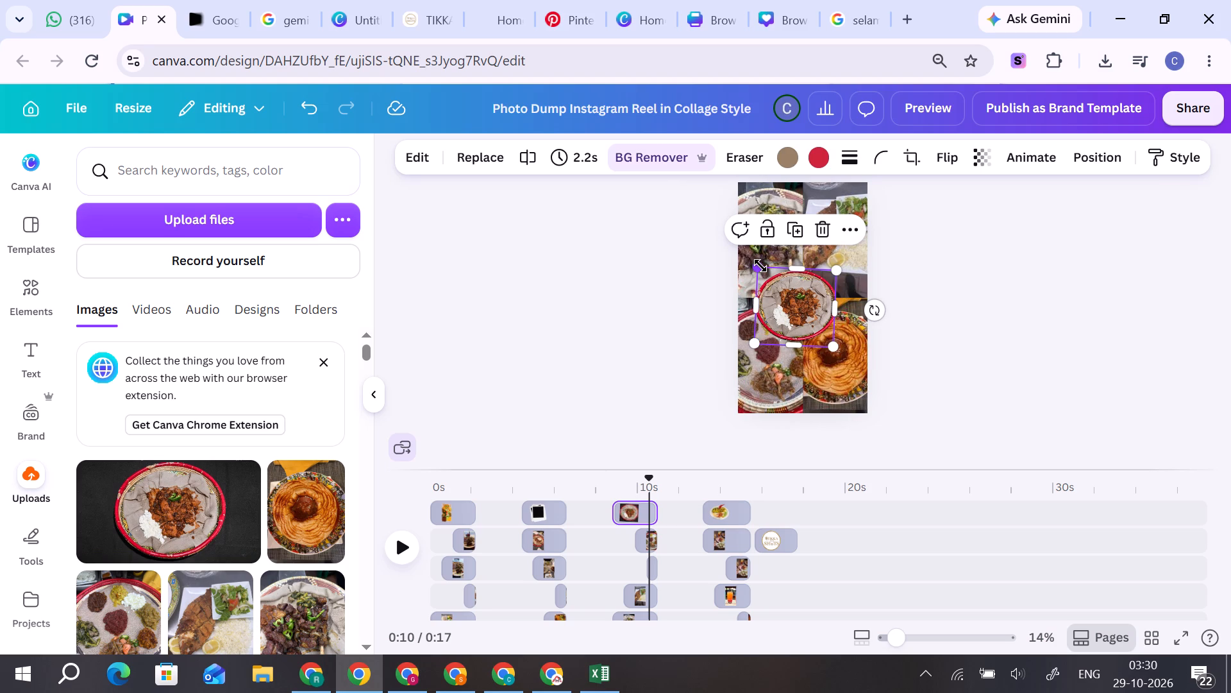
Enlarge the round stew and injera cutout slightly and recentre it over the four-photo collage at 0:10.
drag(760, 266, 744, 261)
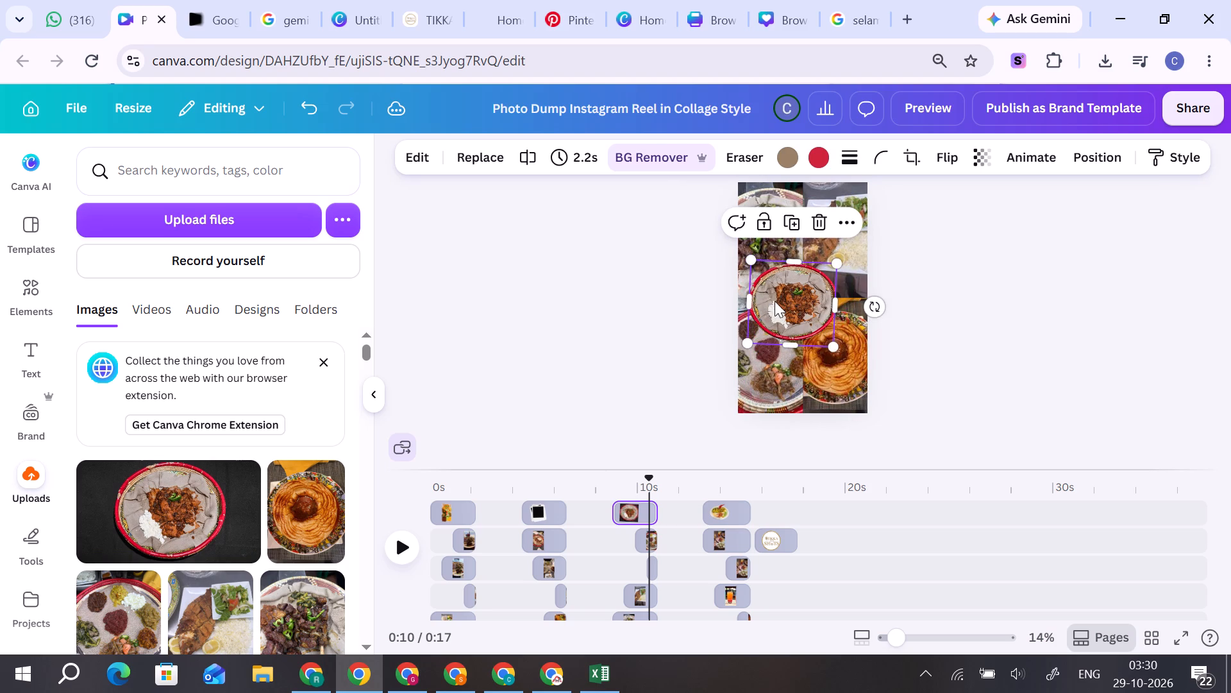
drag(776, 301, 782, 302)
click(929, 299)
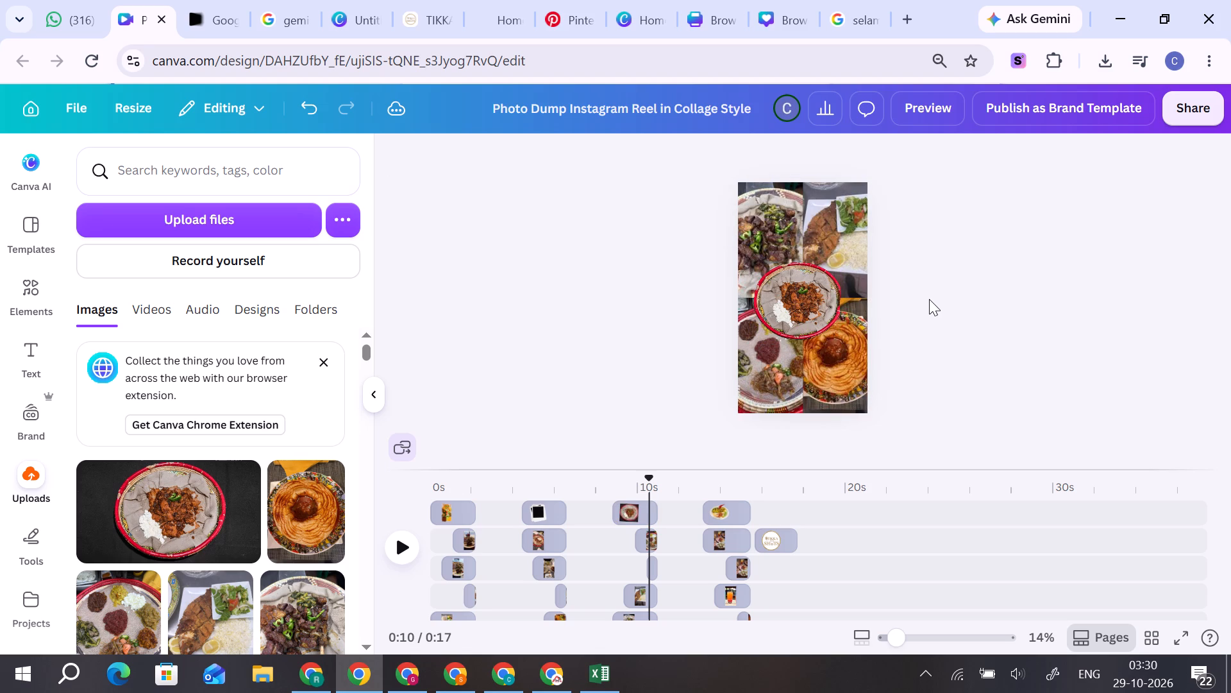
Go to the brown curry bowl frame at 0:11 and browse Selam Garden Grill and Bar's Google photos for a replacement food photo.
drag(653, 484, 658, 484)
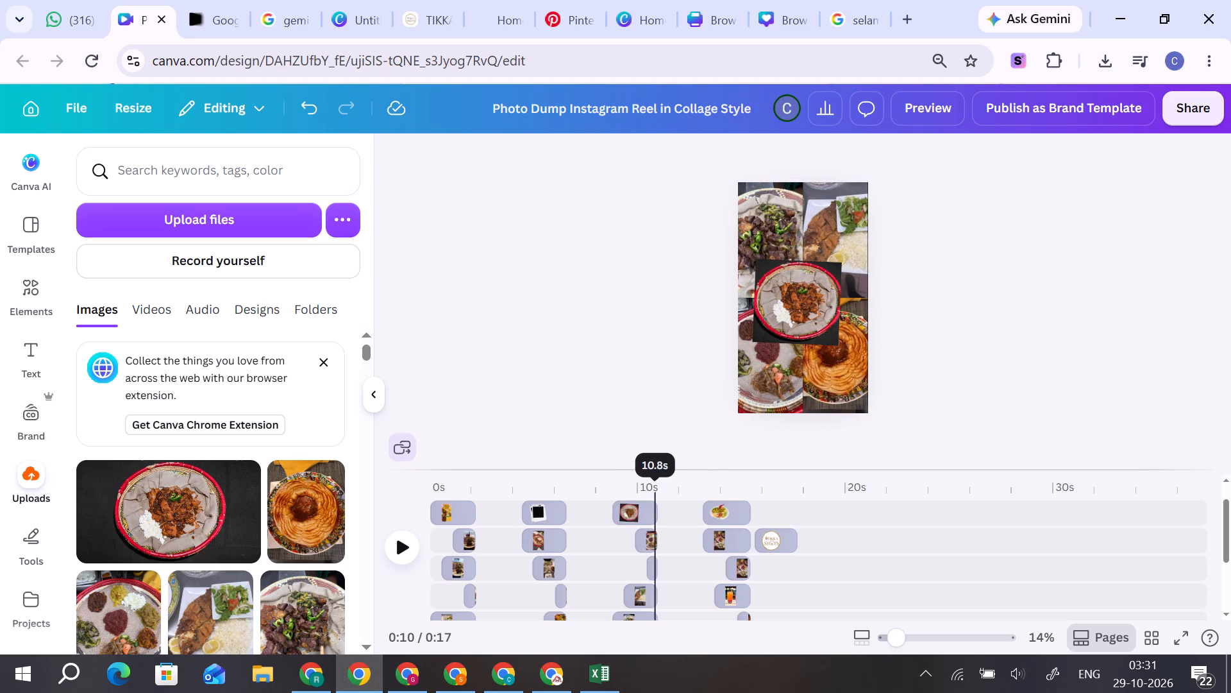
drag(658, 484, 652, 496)
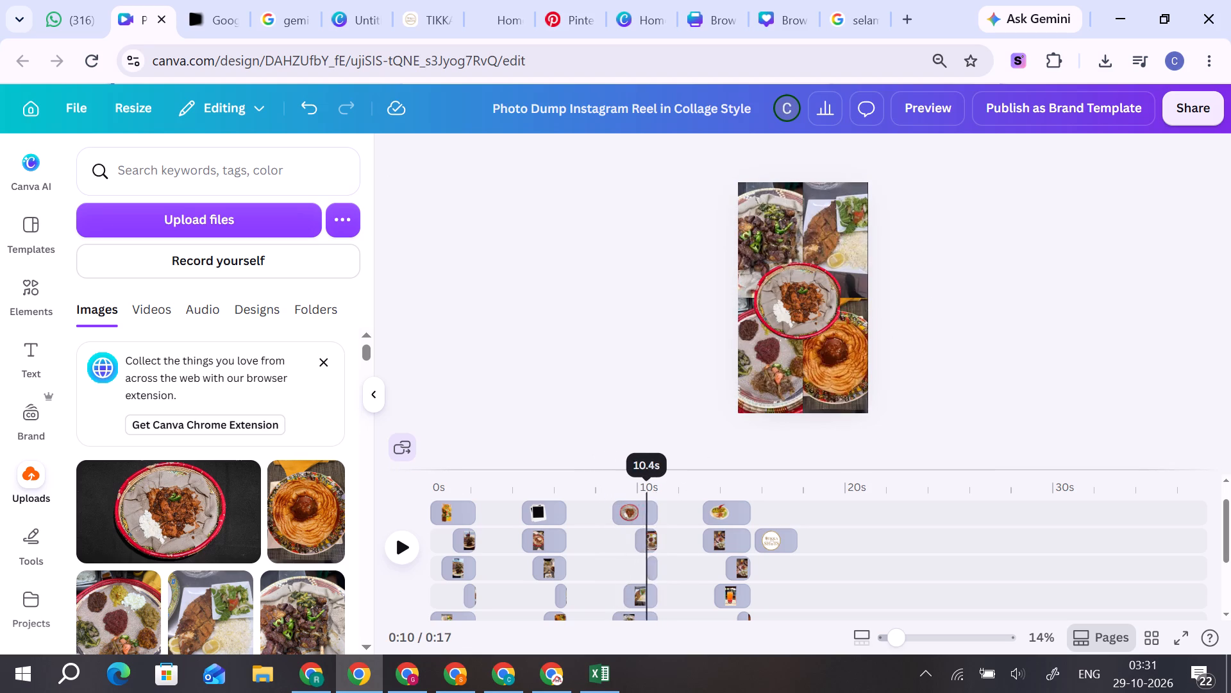
drag(652, 496, 662, 497)
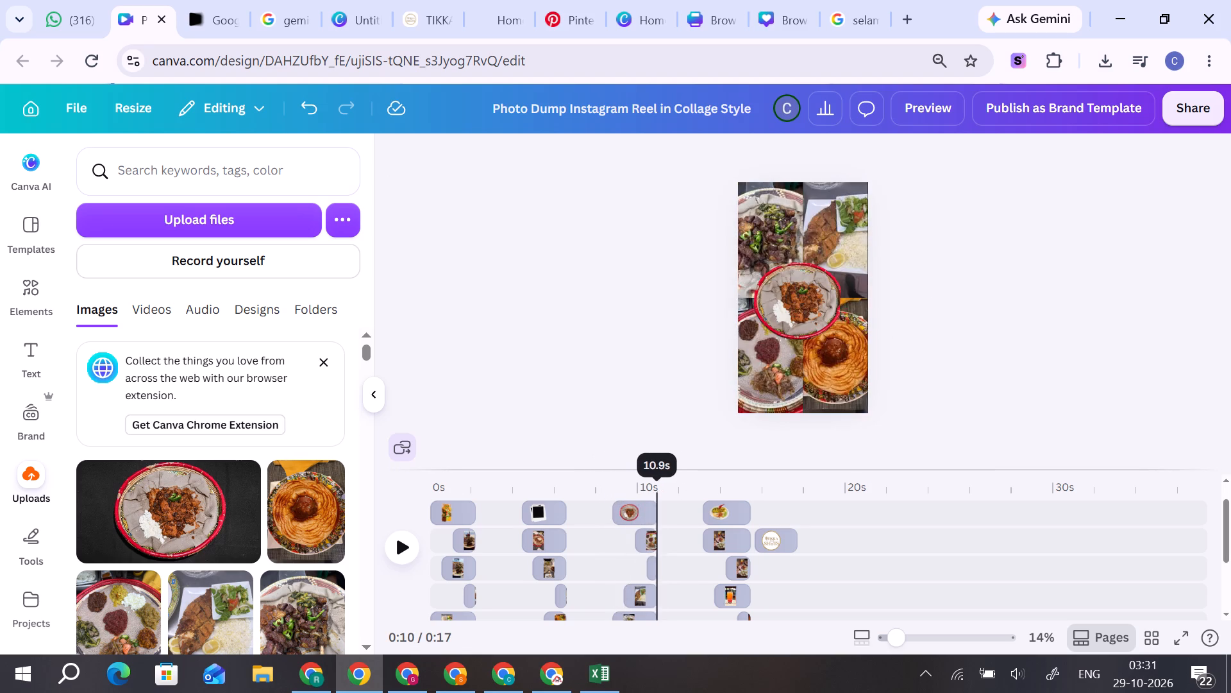
drag(662, 497, 664, 497)
scroll(768, 551, down, 1)
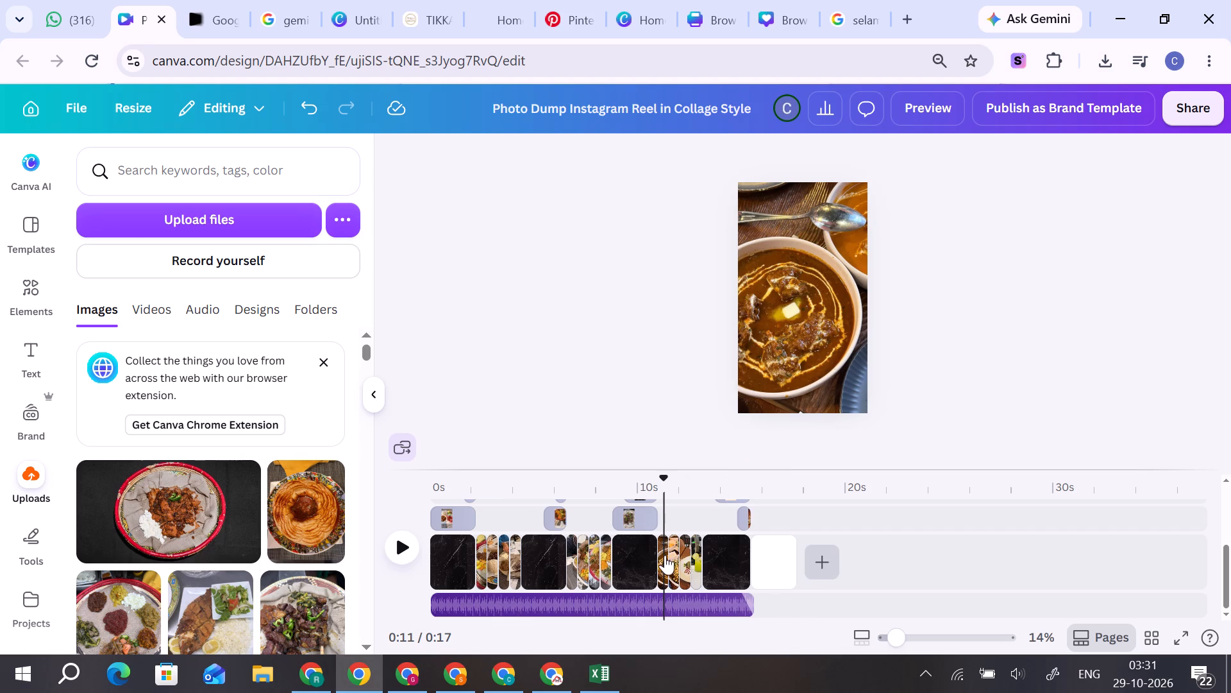
click(664, 556)
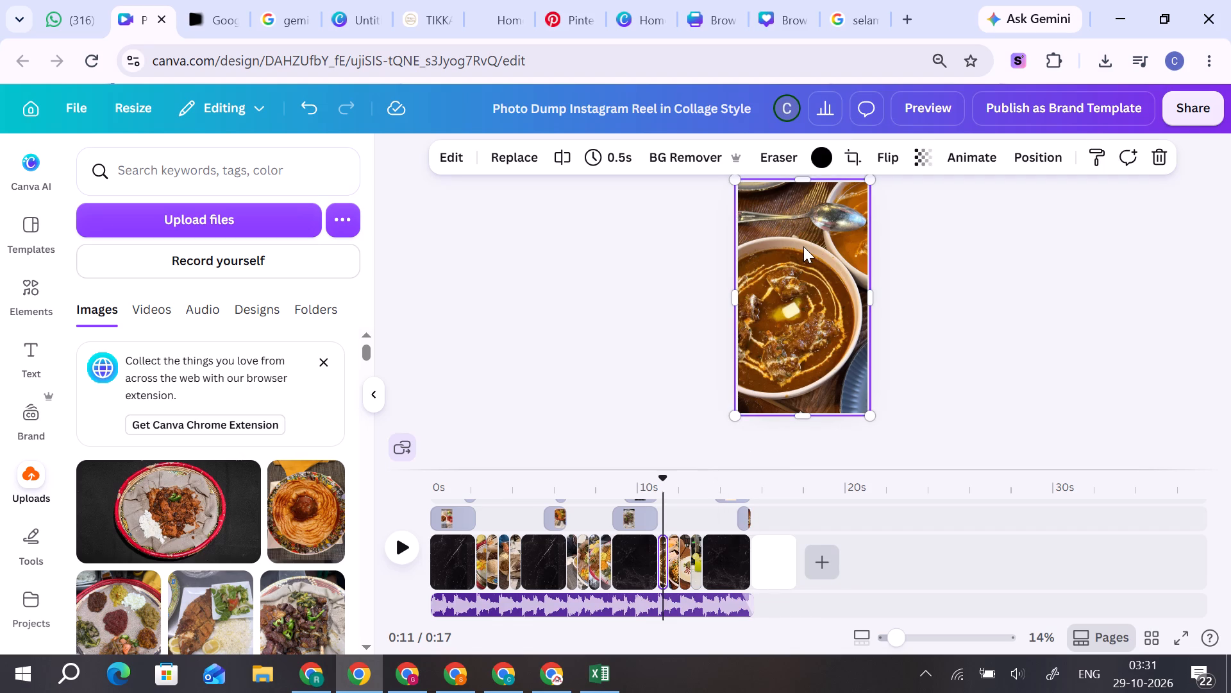
click(782, 4)
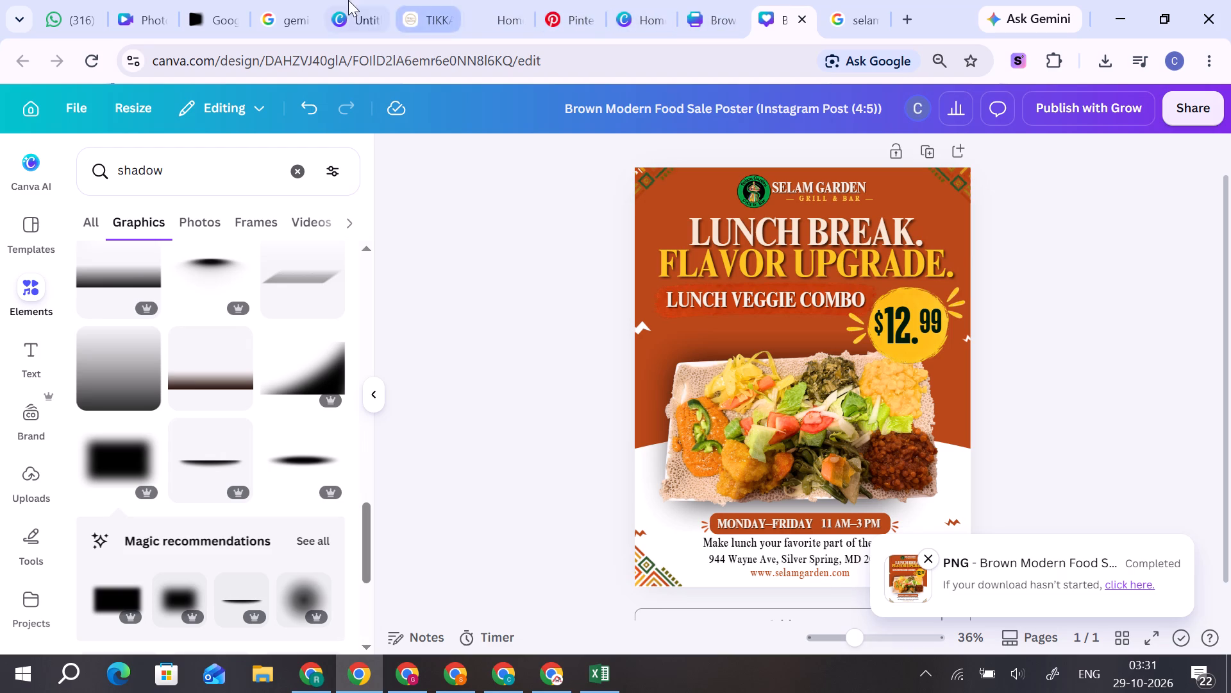
click(851, 0)
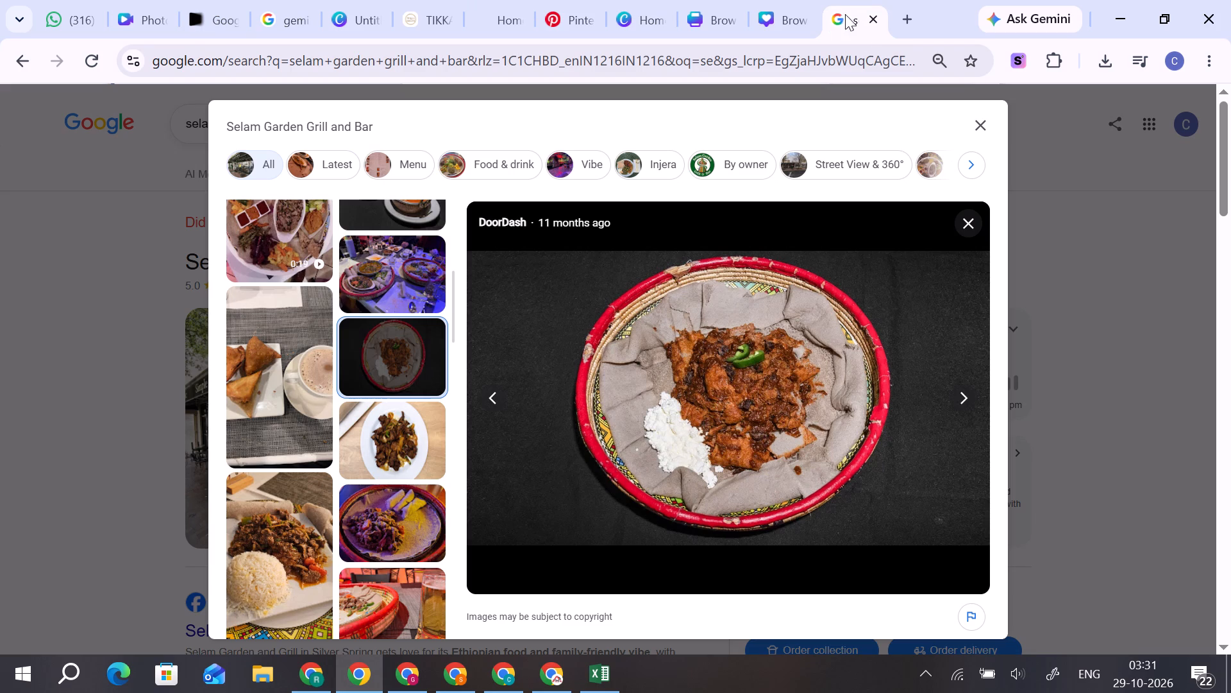
scroll(318, 459, down, 1)
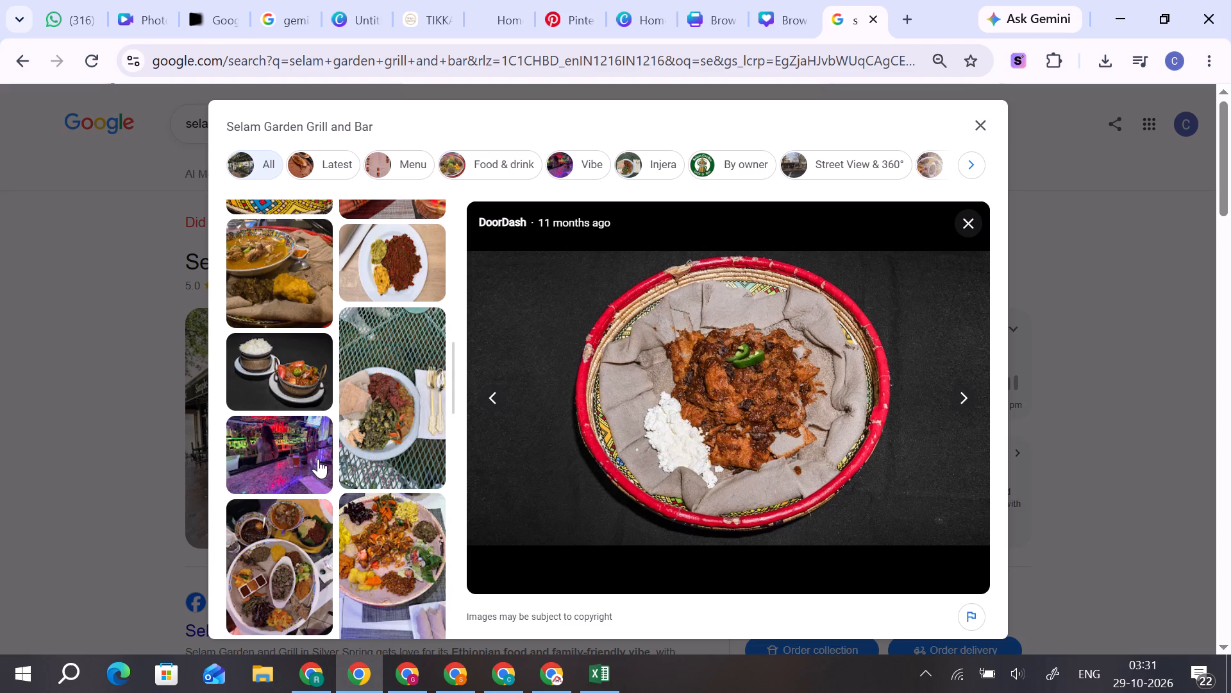
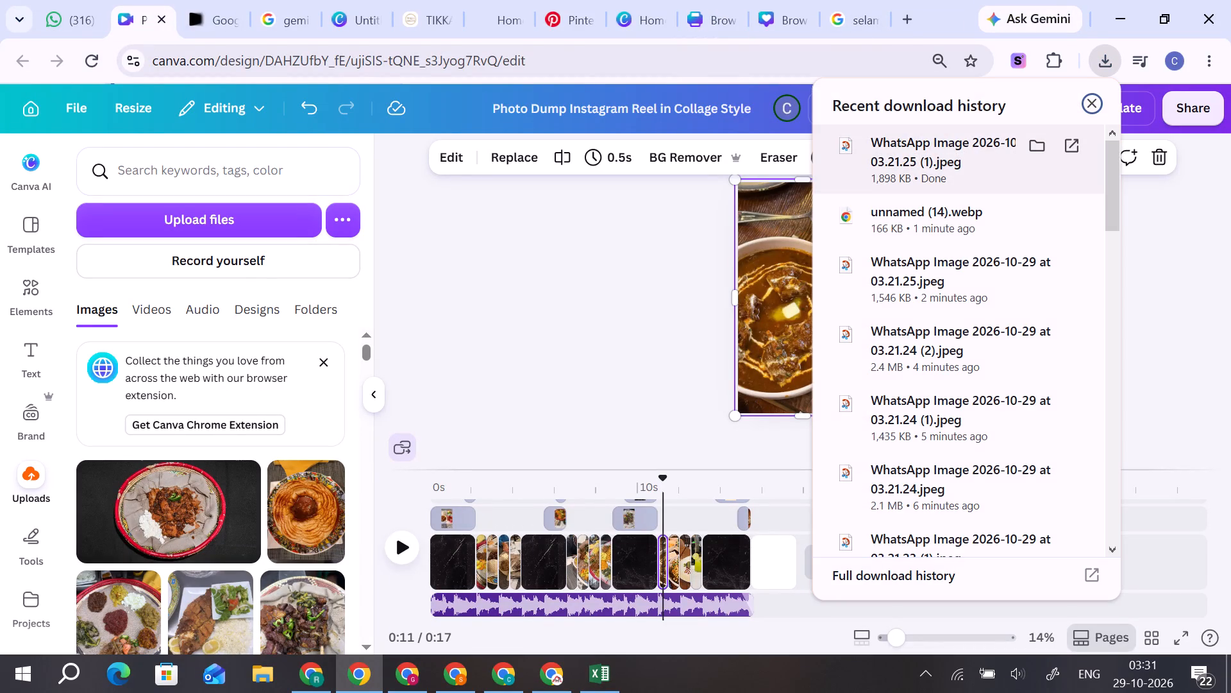
Upload the newest downloaded WhatsApp food photo and replace the buttered curry bowl picture at 0:11 with it.
drag(916, 158, 248, 484)
click(451, 394)
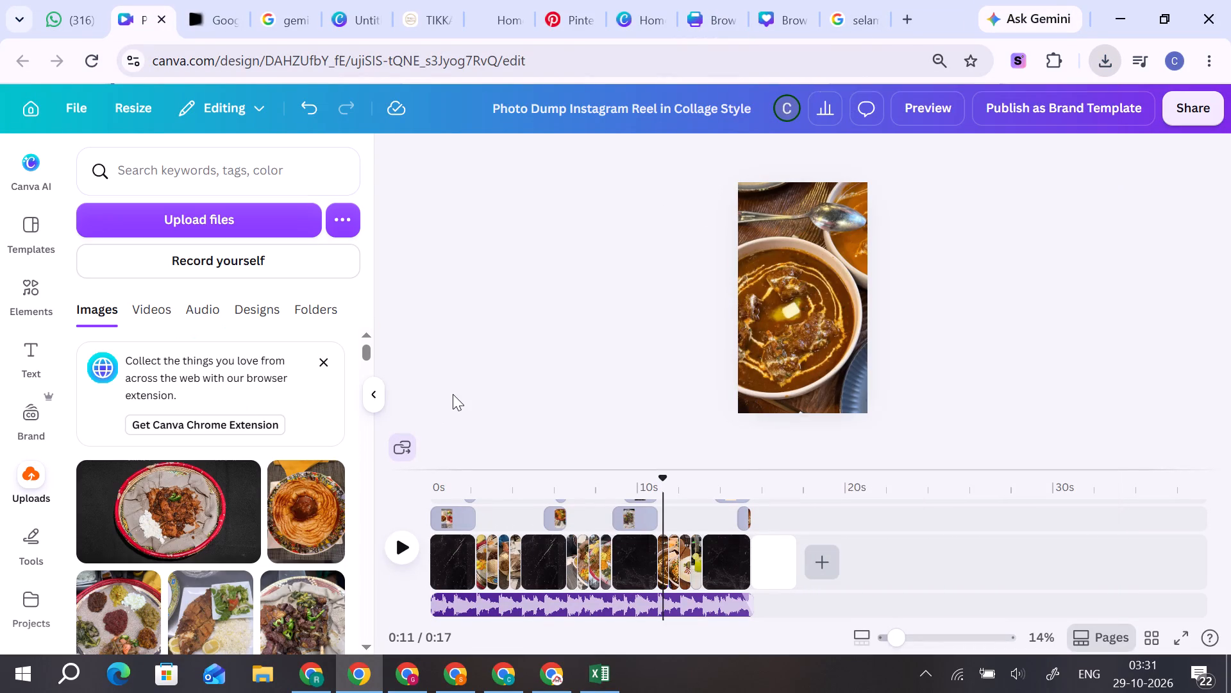
click(795, 315)
scroll(280, 569, up, 4)
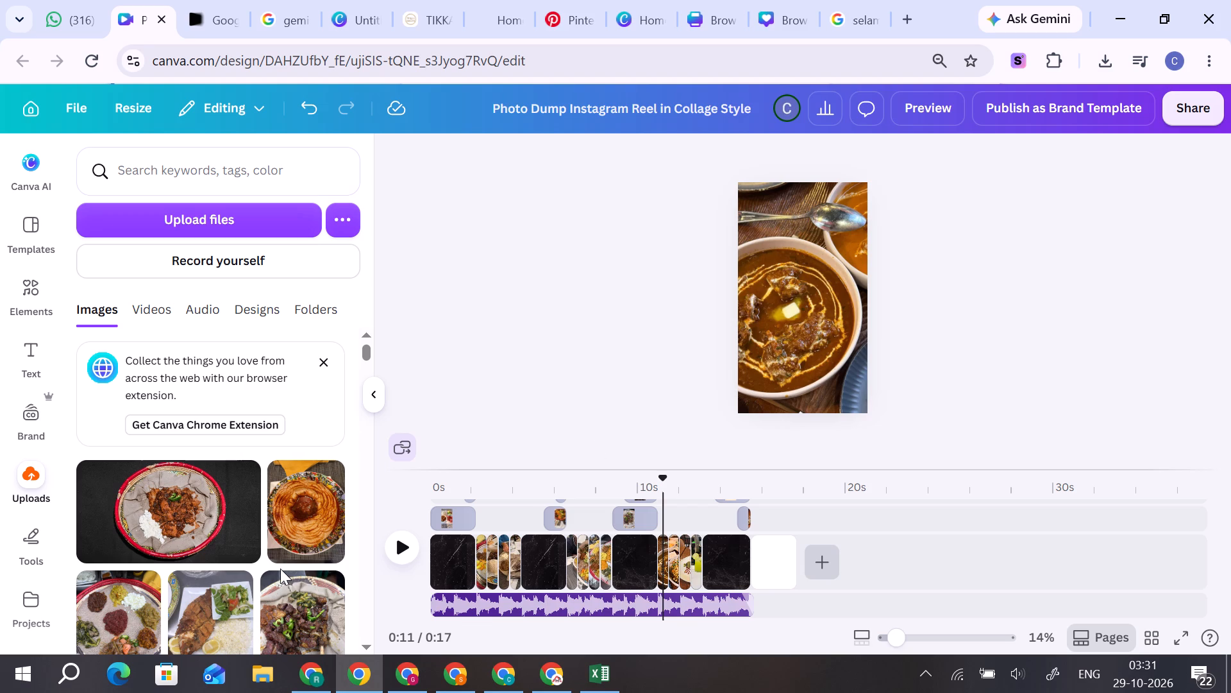
click(324, 364)
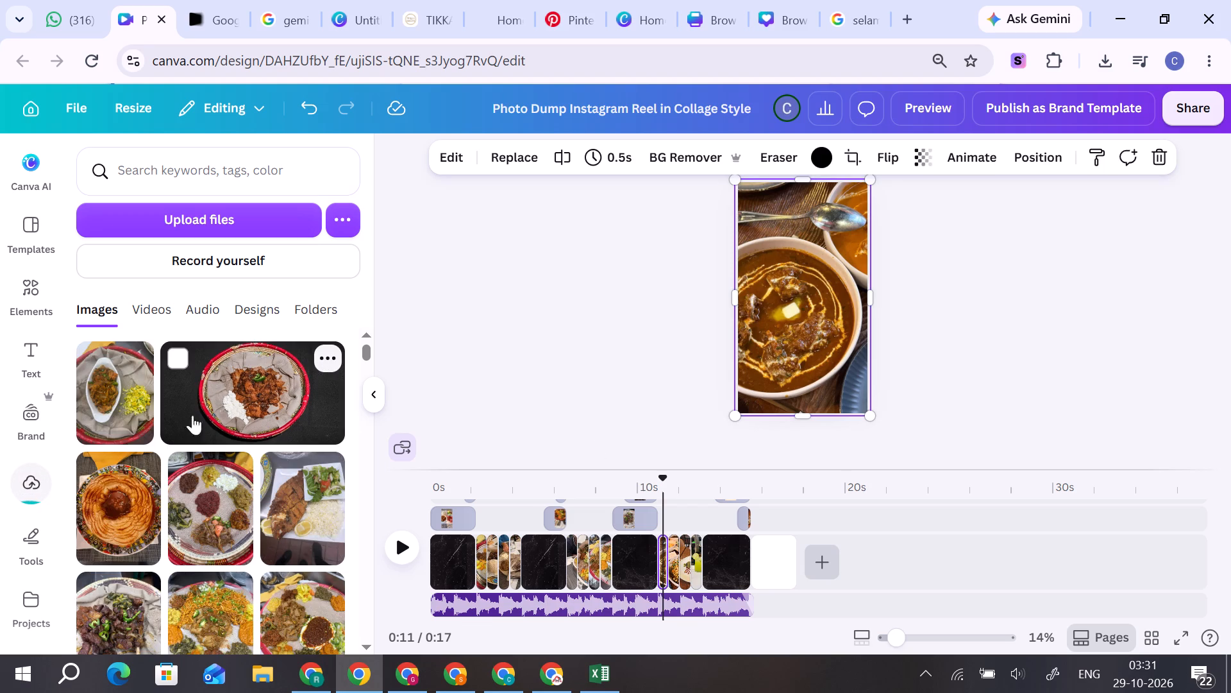
drag(118, 403, 736, 275)
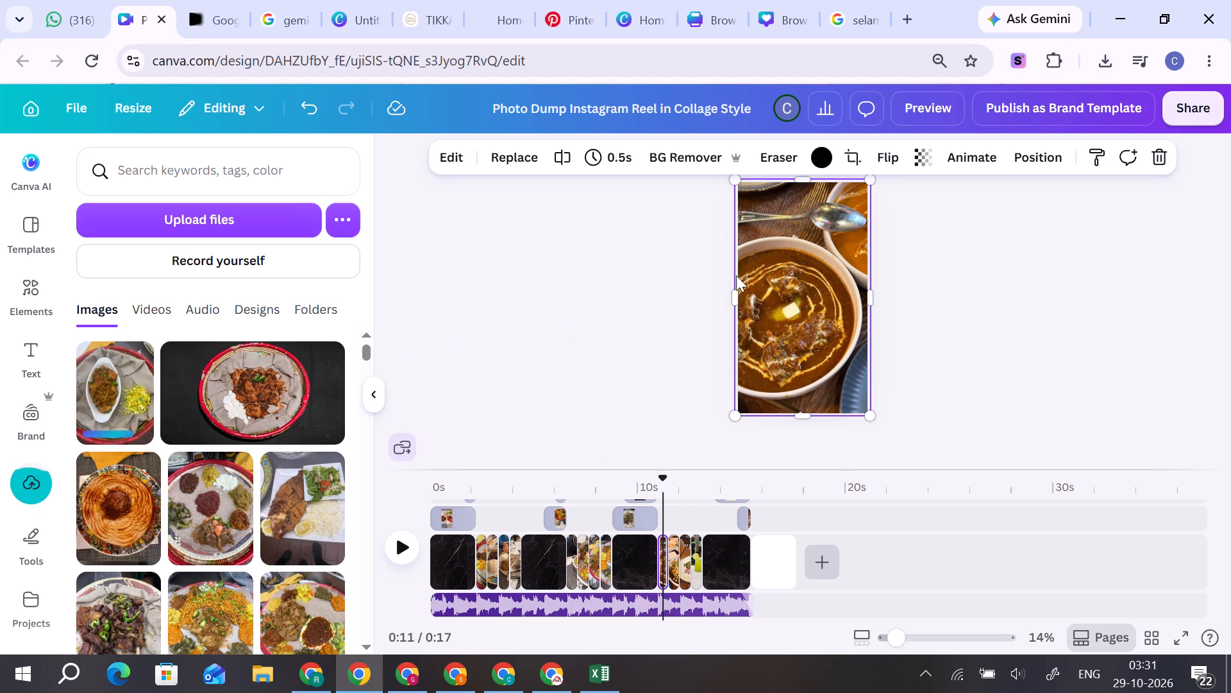
drag(736, 275, 742, 275)
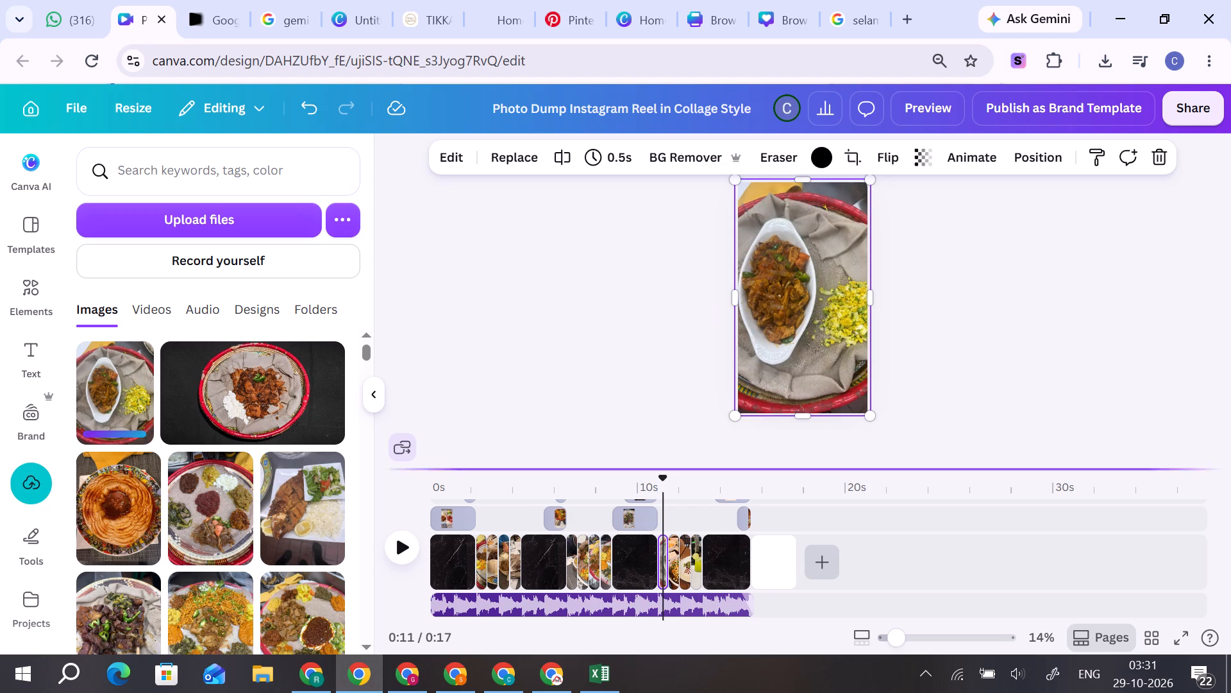
Go to the following frame with the noodle bowl photo, just after the replaced curry picture.
drag(661, 480, 671, 481)
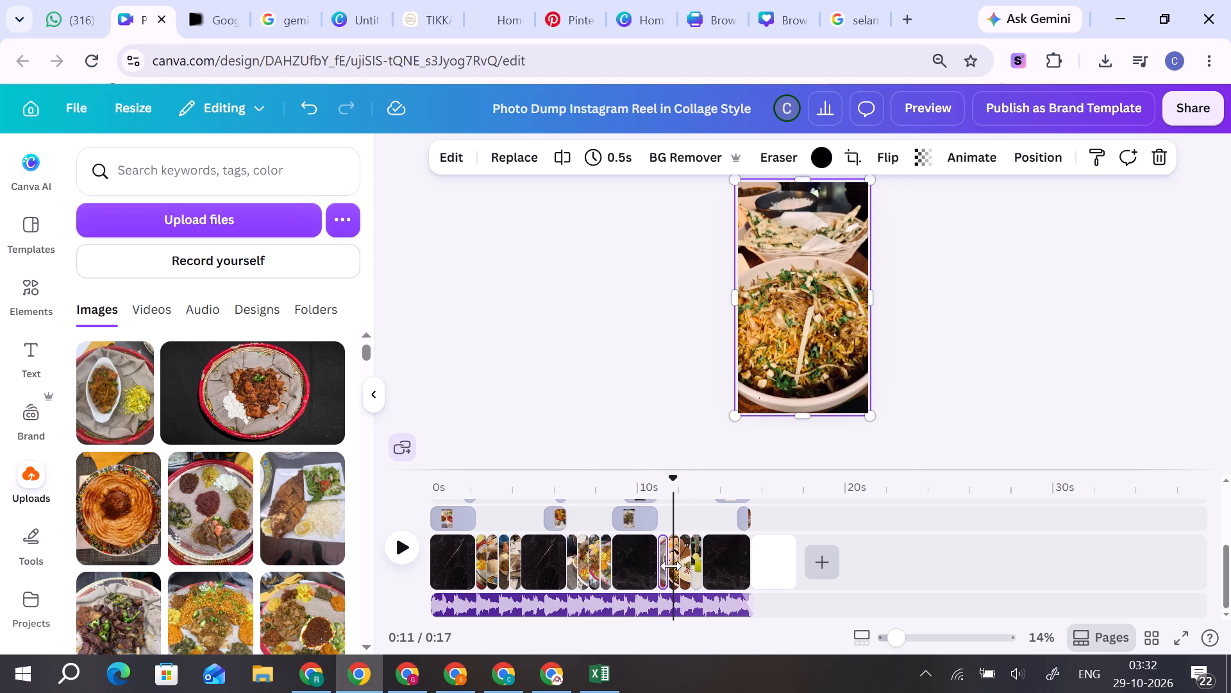
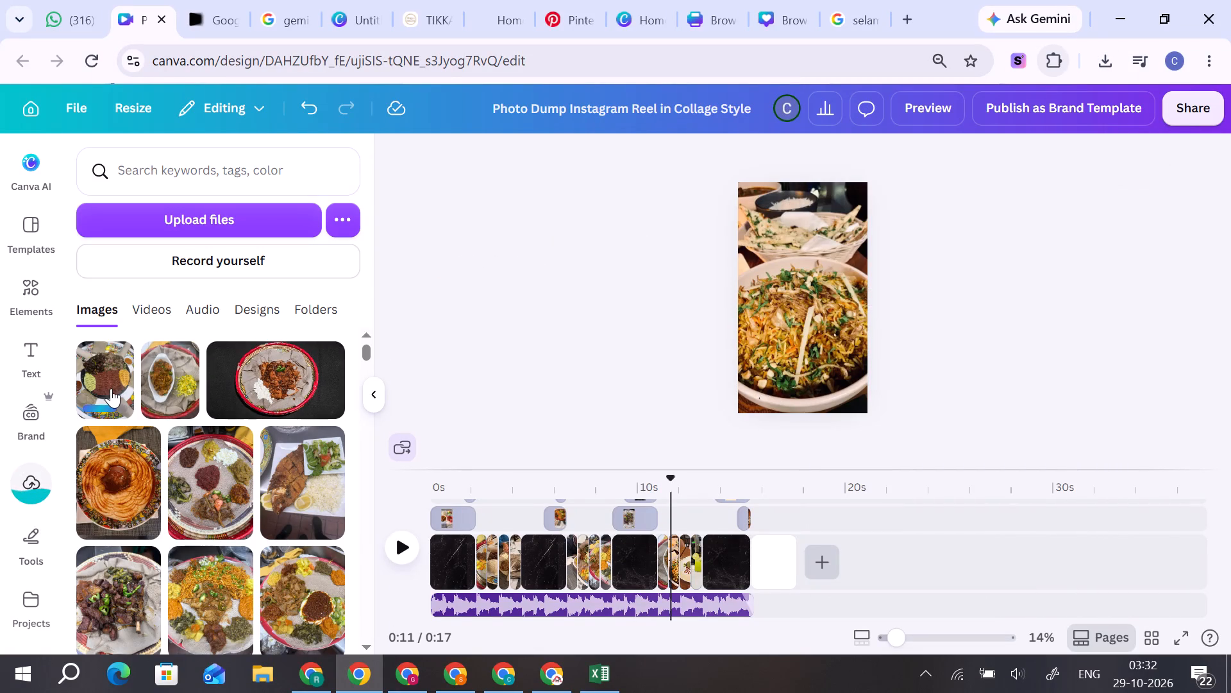
Replace the noodle dish photo in the frame at 0:11 with the uploaded photo of the round platter of reddish minced meat and dark meat pieces.
drag(111, 388, 739, 274)
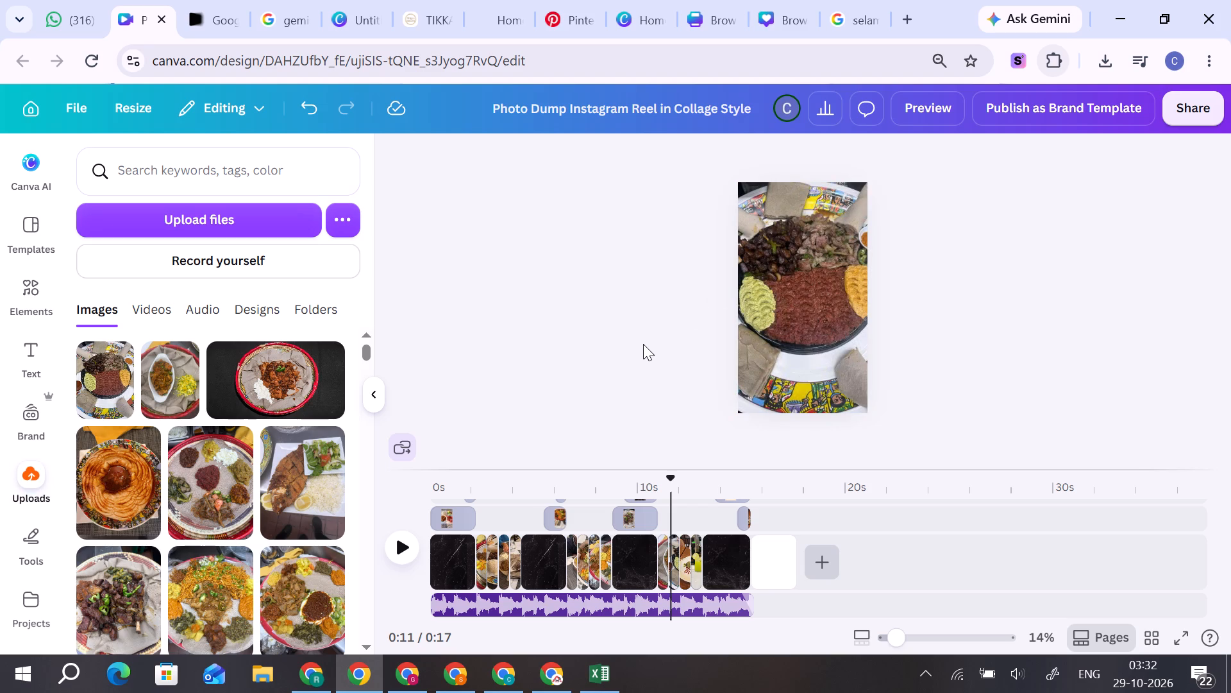
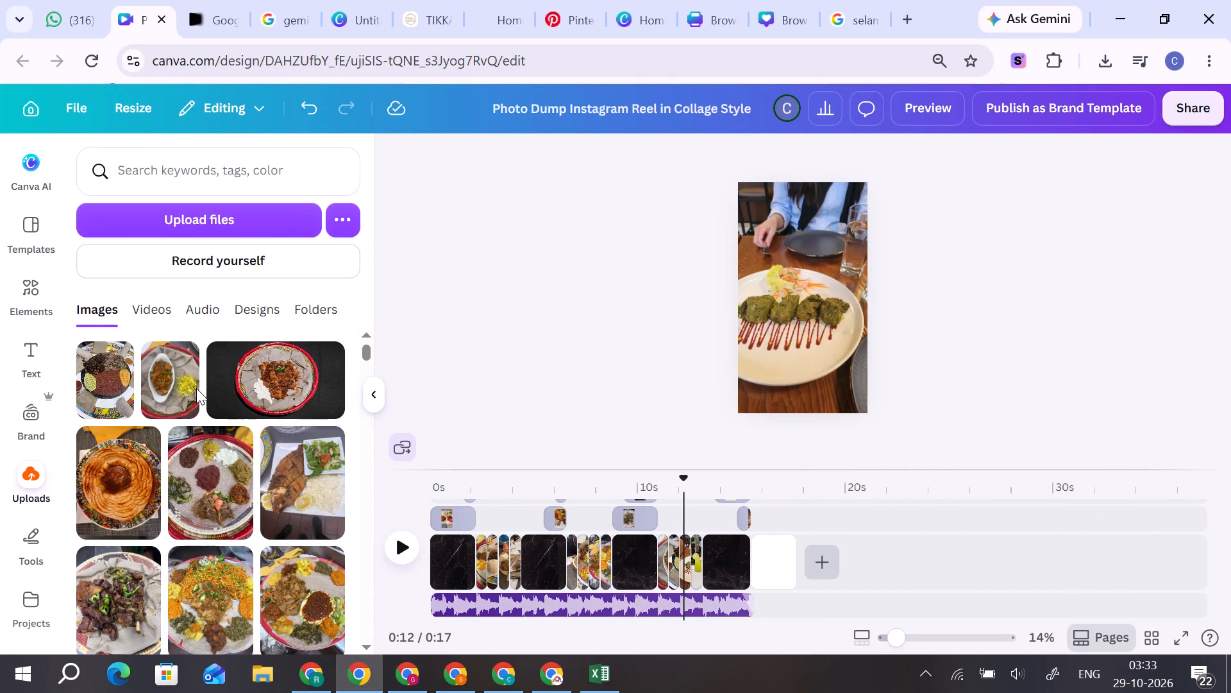
Replace the photo of green kebabs on a plate at 0:12 with the uploaded photo of two stew bowls on injera.
drag(128, 400, 554, 300)
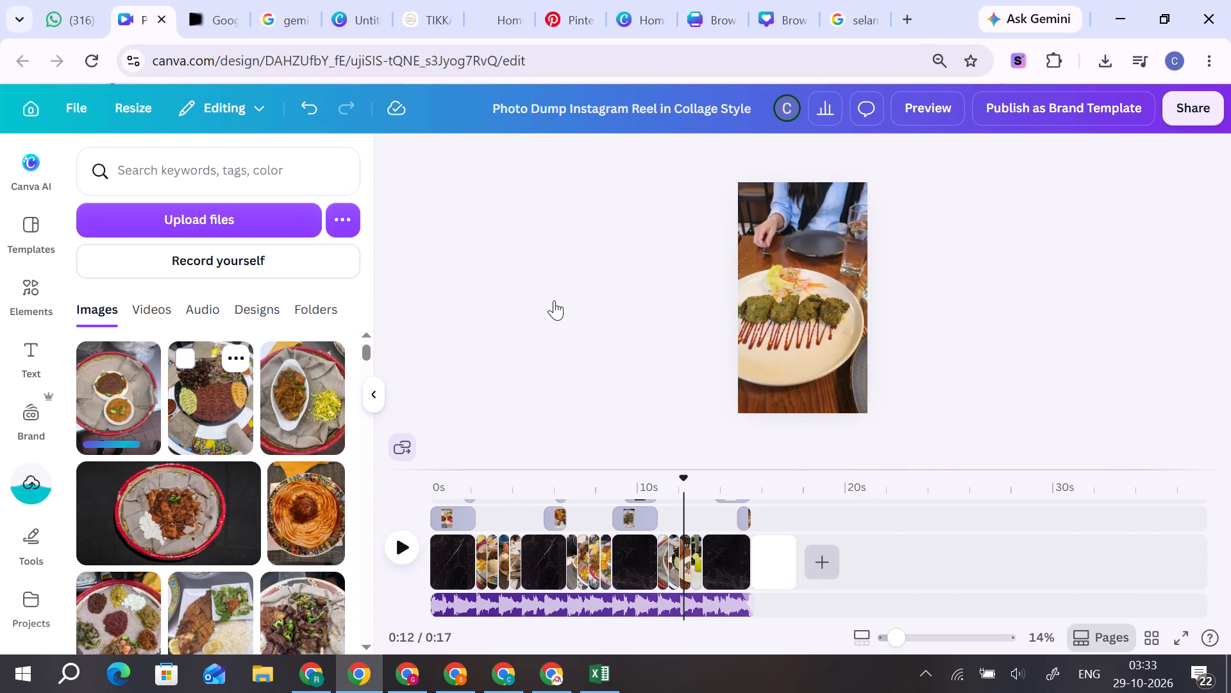
drag(554, 300, 748, 277)
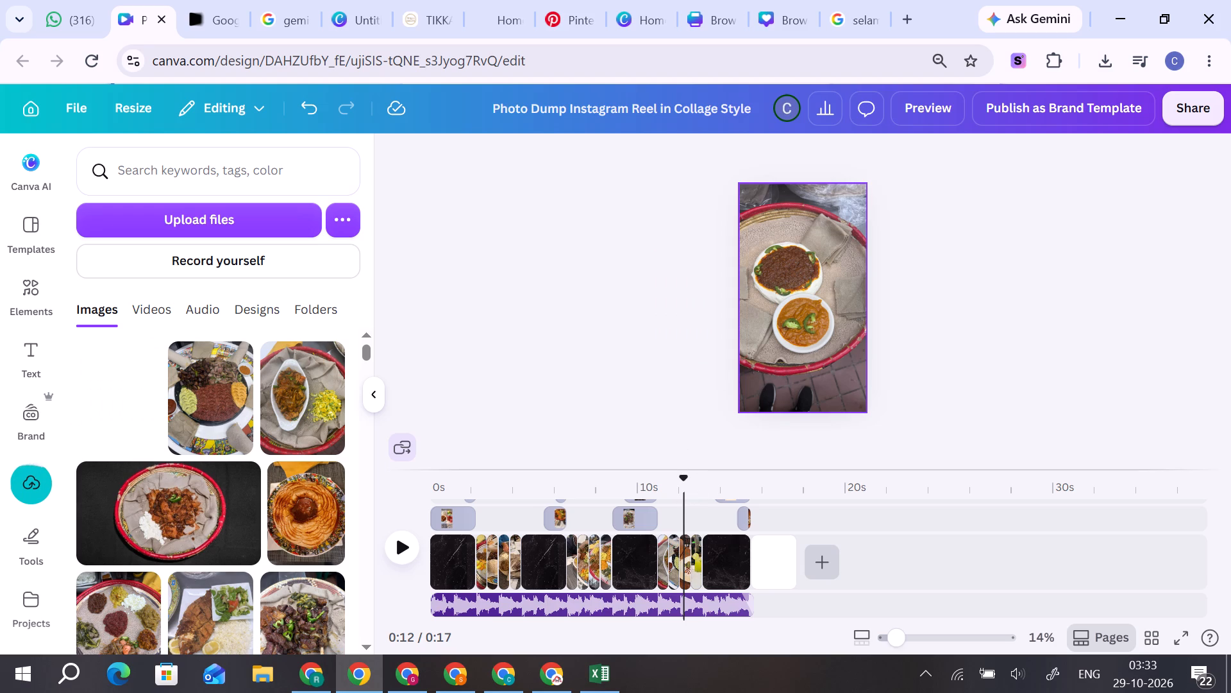
Go to the frame with the two green lime drinks.
drag(683, 485, 695, 486)
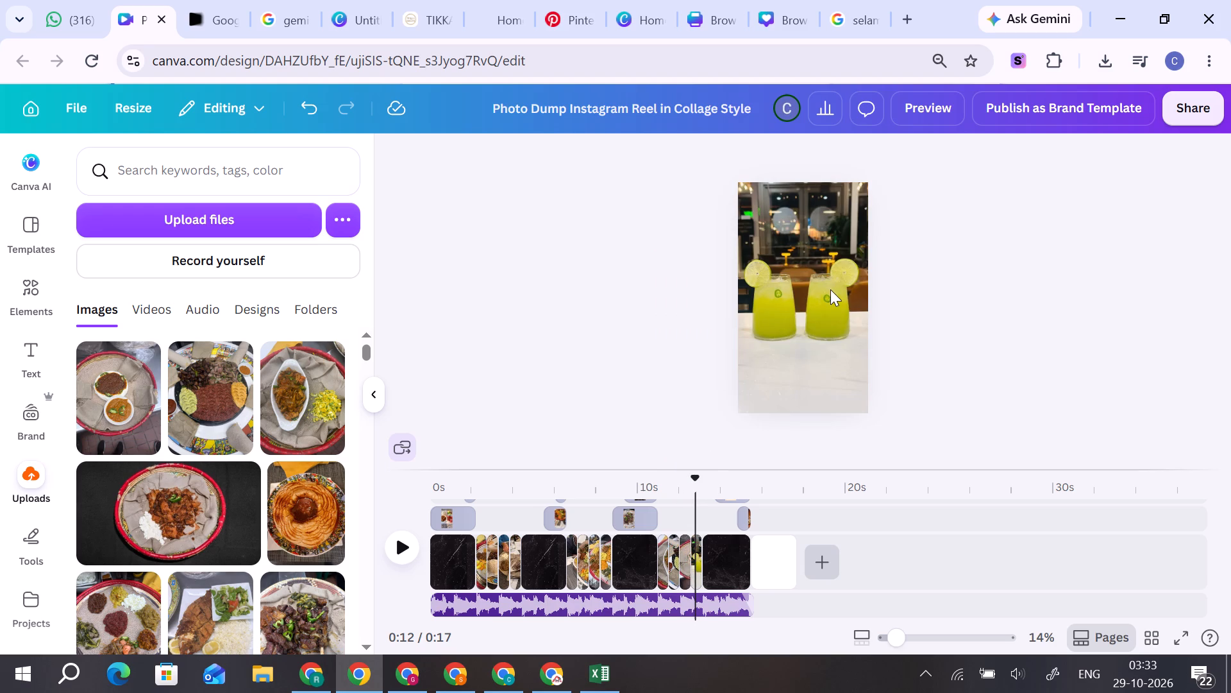
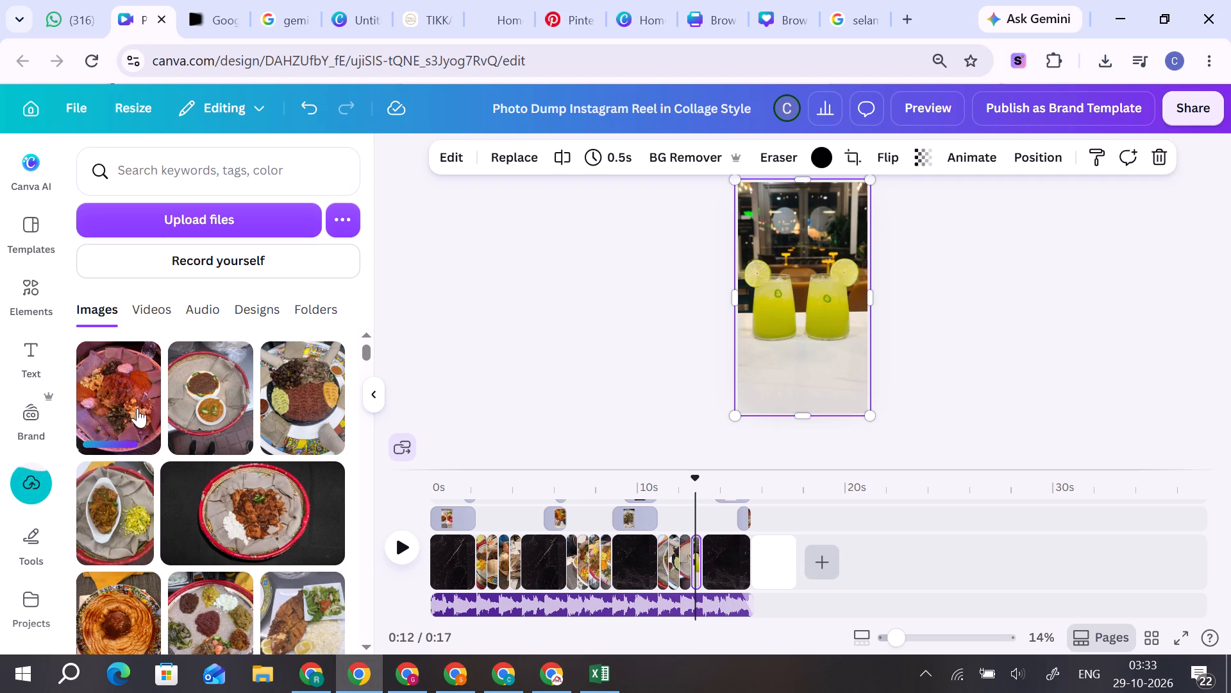
Replace the photo of two green lime drinks at 0:12 with the uploaded pink-lit injera platter photo.
drag(128, 407, 748, 279)
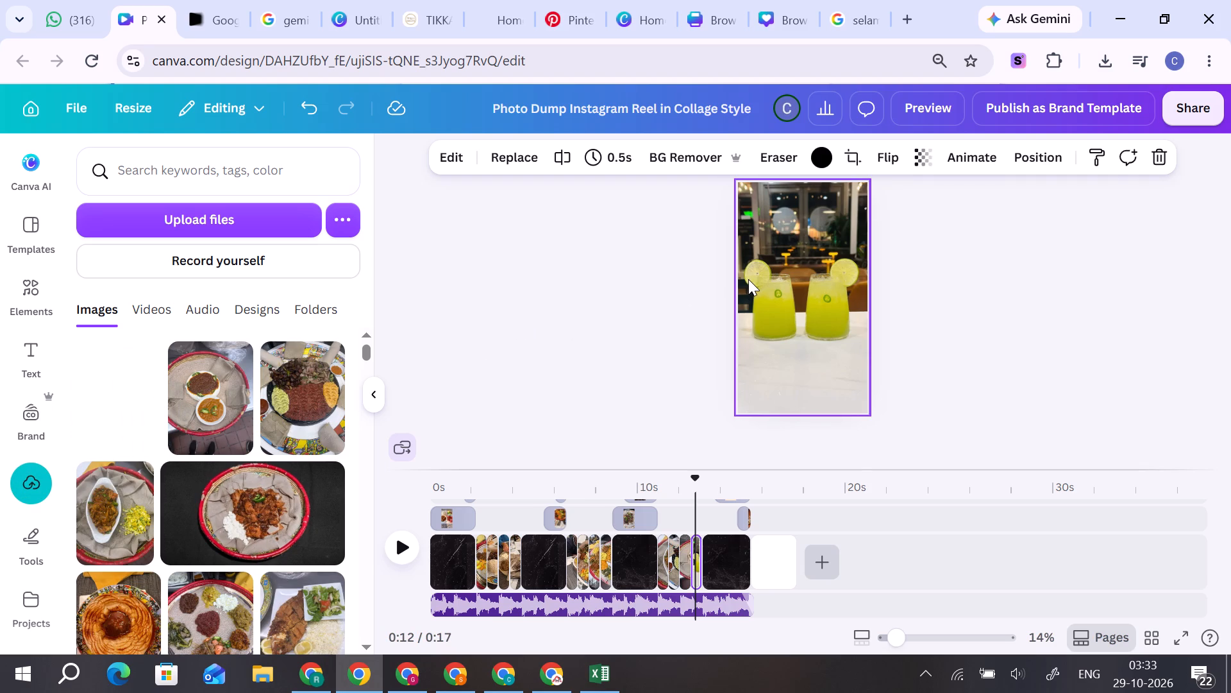
drag(748, 279, 746, 278)
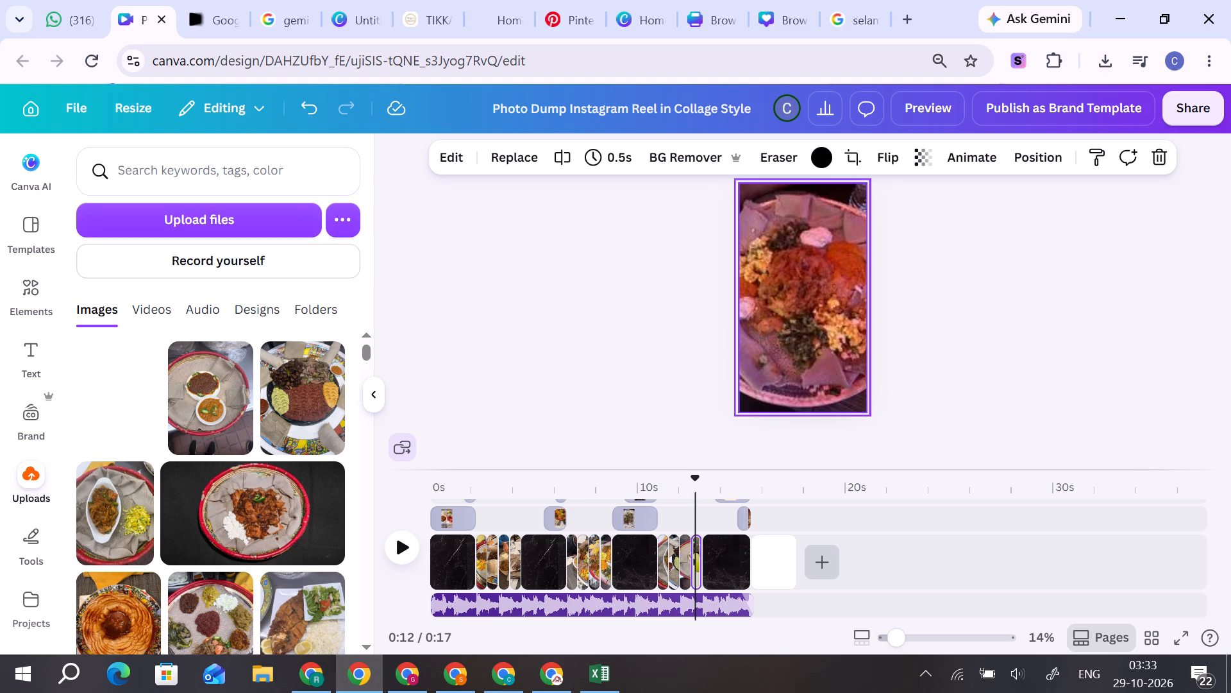
drag(746, 278, 750, 279)
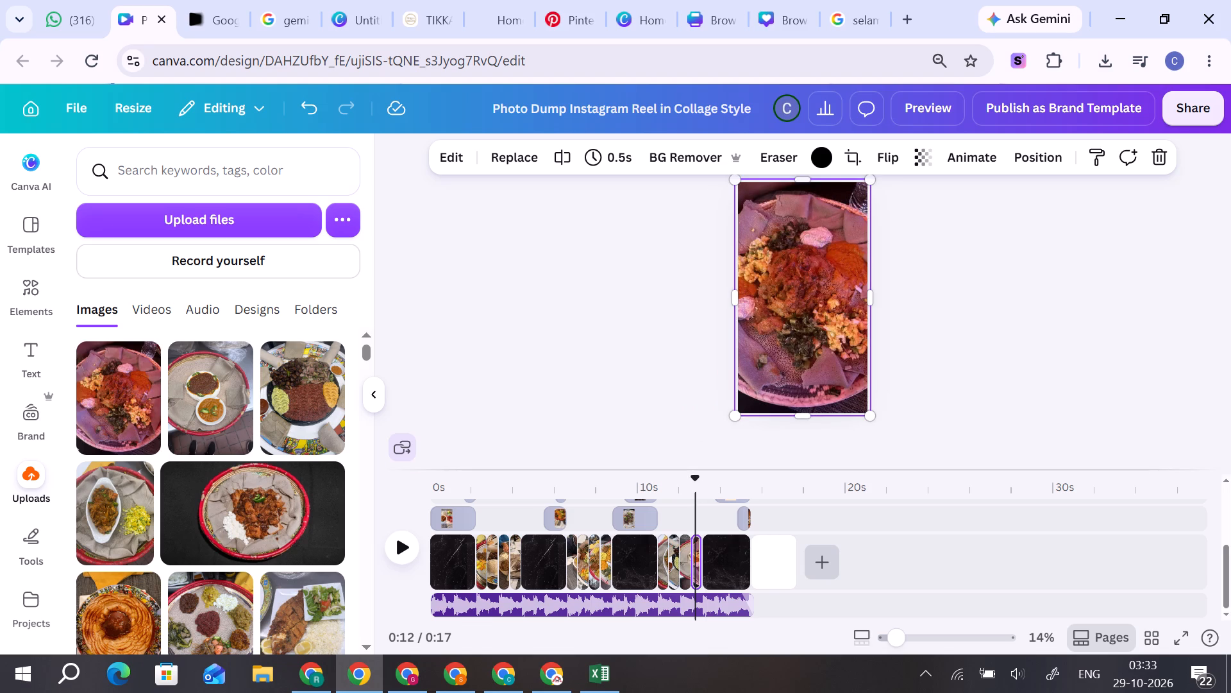
Go to the final four-photo collage with the central plate cutout at 0:15.
drag(697, 492, 742, 493)
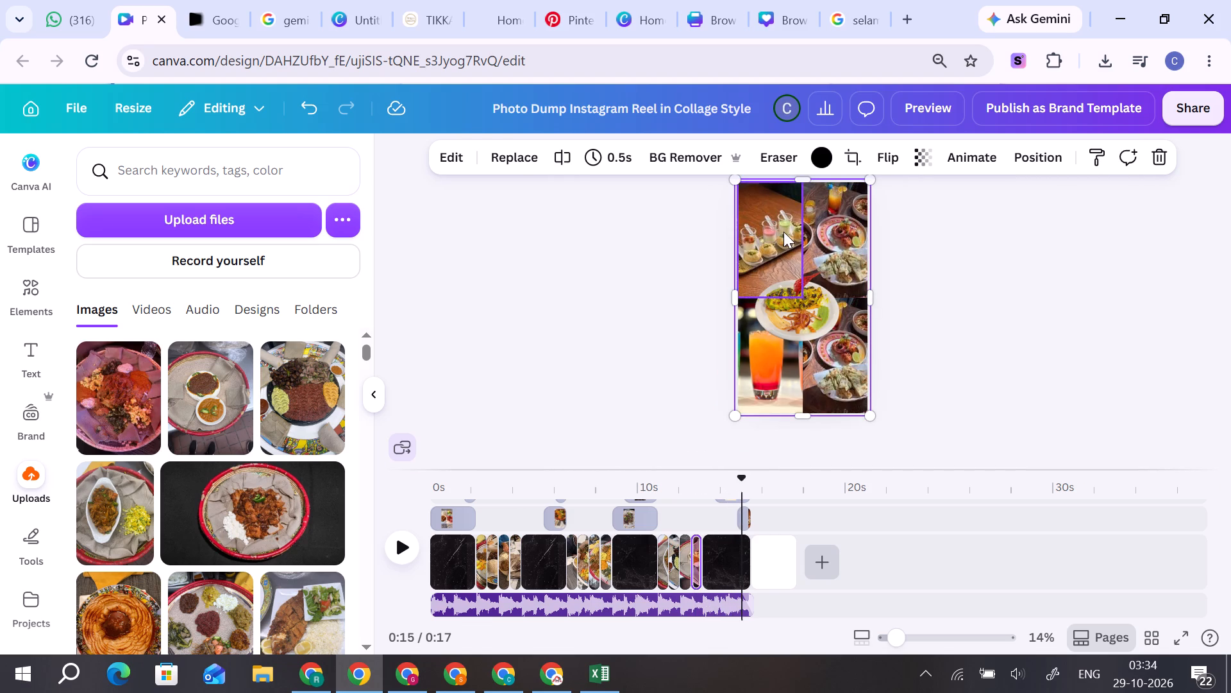
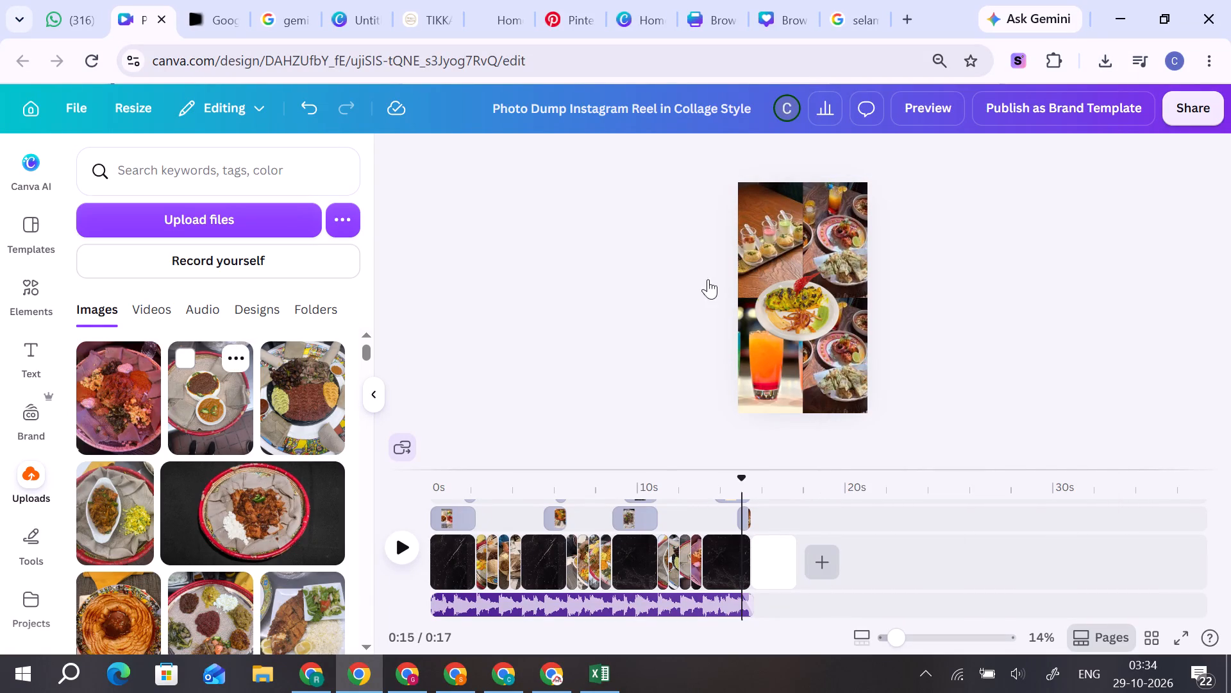
Replace the upper-left photo of small dessert glasses in the 0:15 collage with the newly uploaded purple-lit photo of hands around a platter.
click(787, 220)
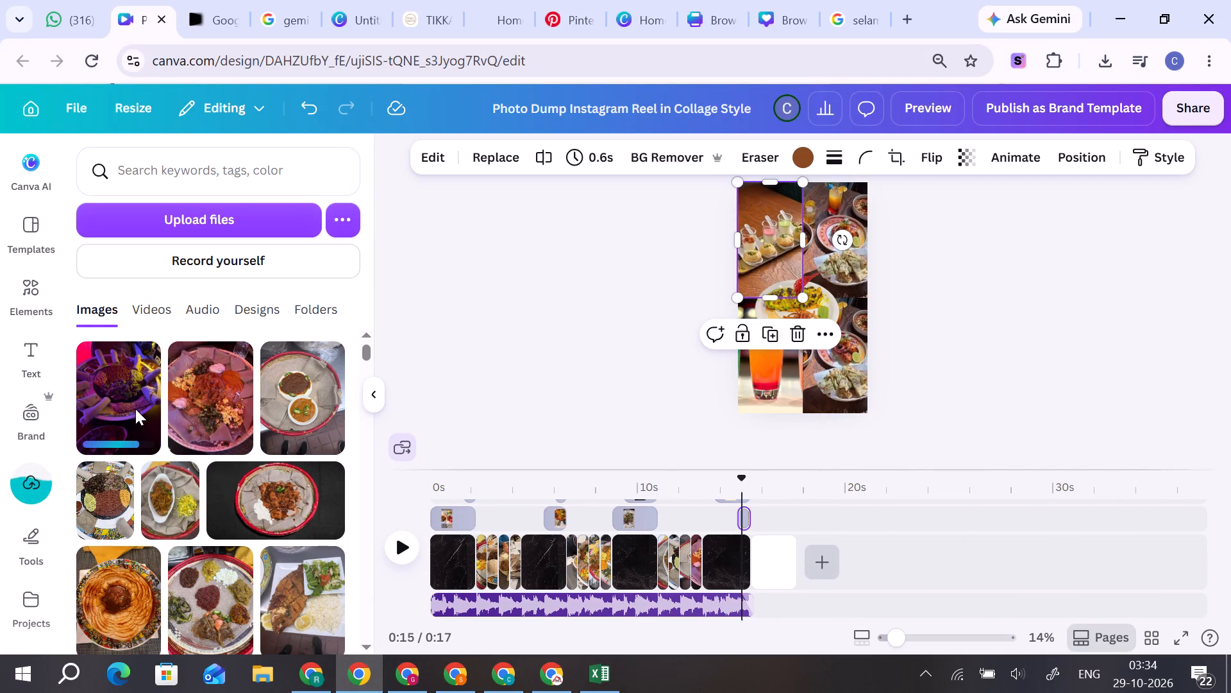
drag(131, 409, 746, 243)
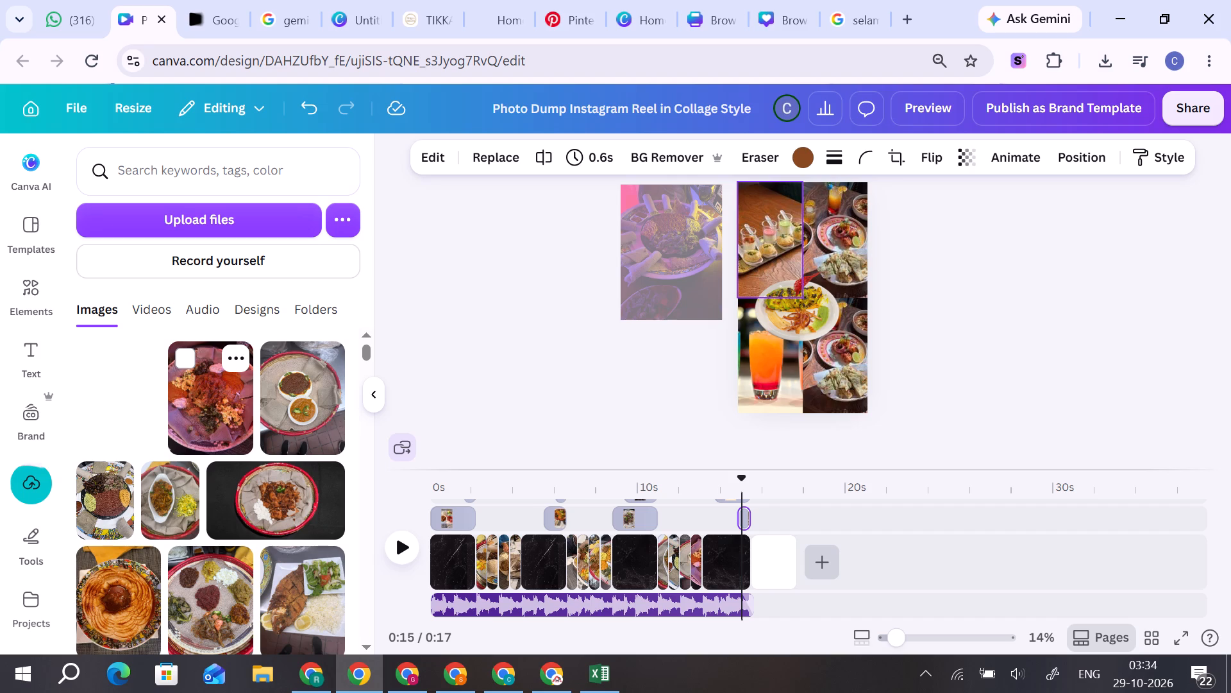
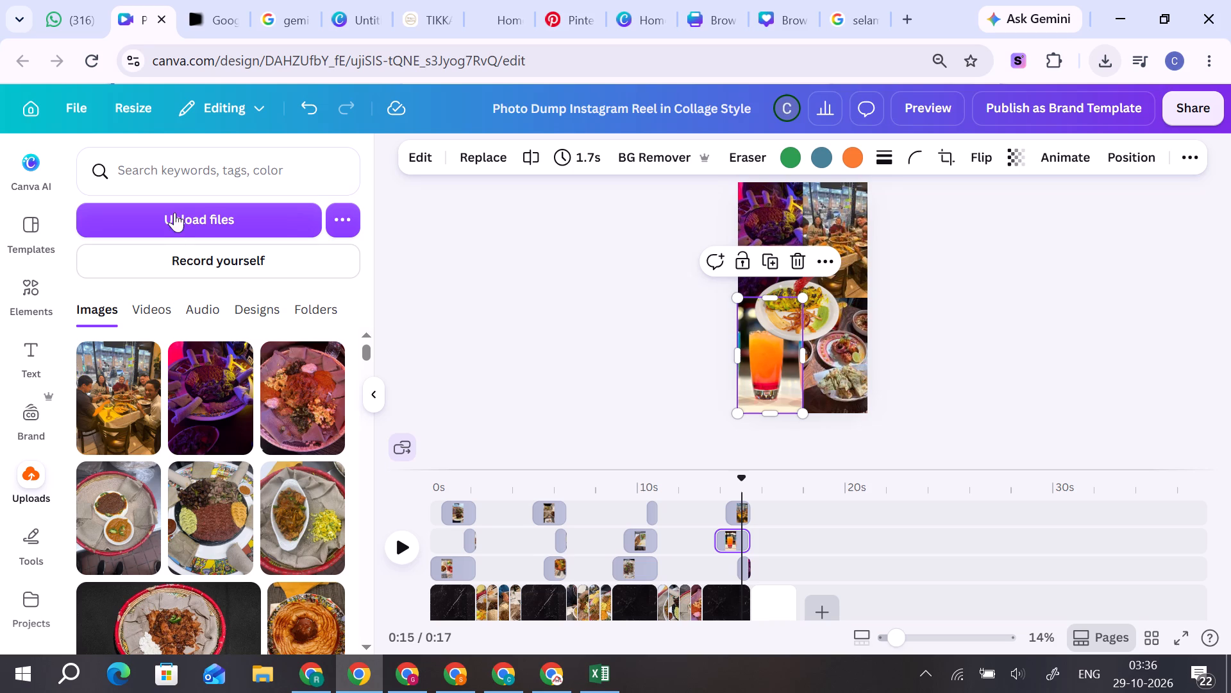
Replace the orange drink photo in the 0:15 collage with the newly uploaded photo of a green salad plate.
drag(127, 402, 446, 351)
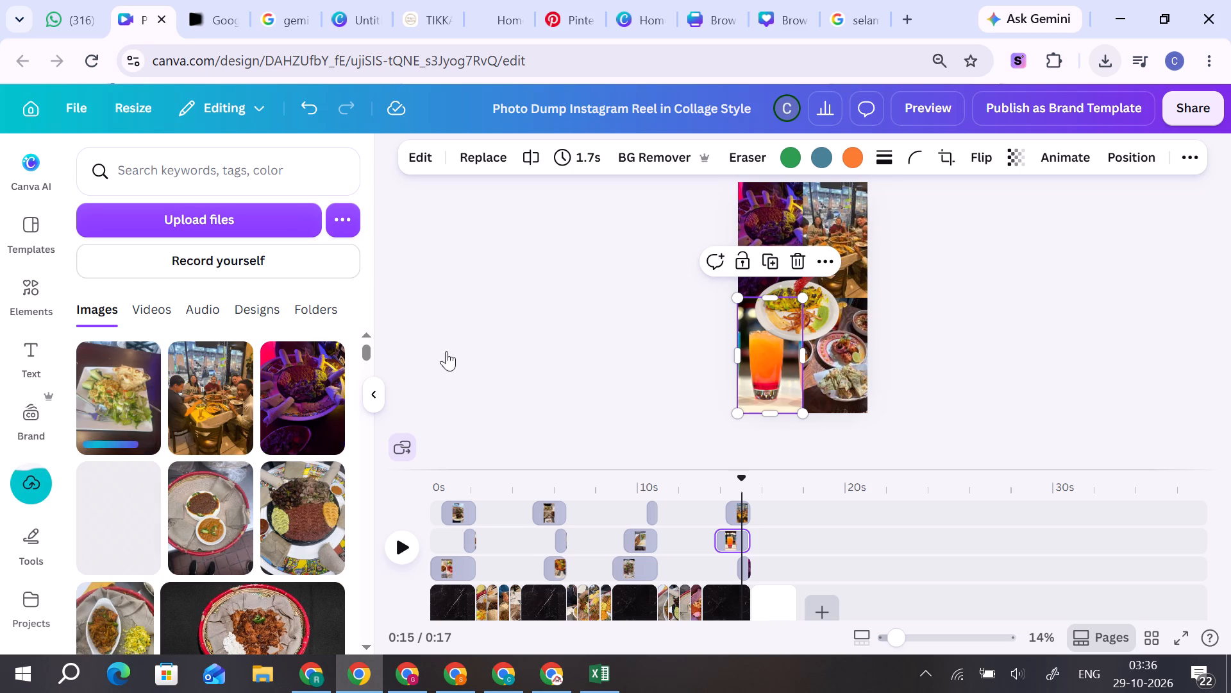
drag(446, 351, 748, 335)
Select the food photo in the lower-right quarter of the 0:15 collage for replacement.
click(837, 355)
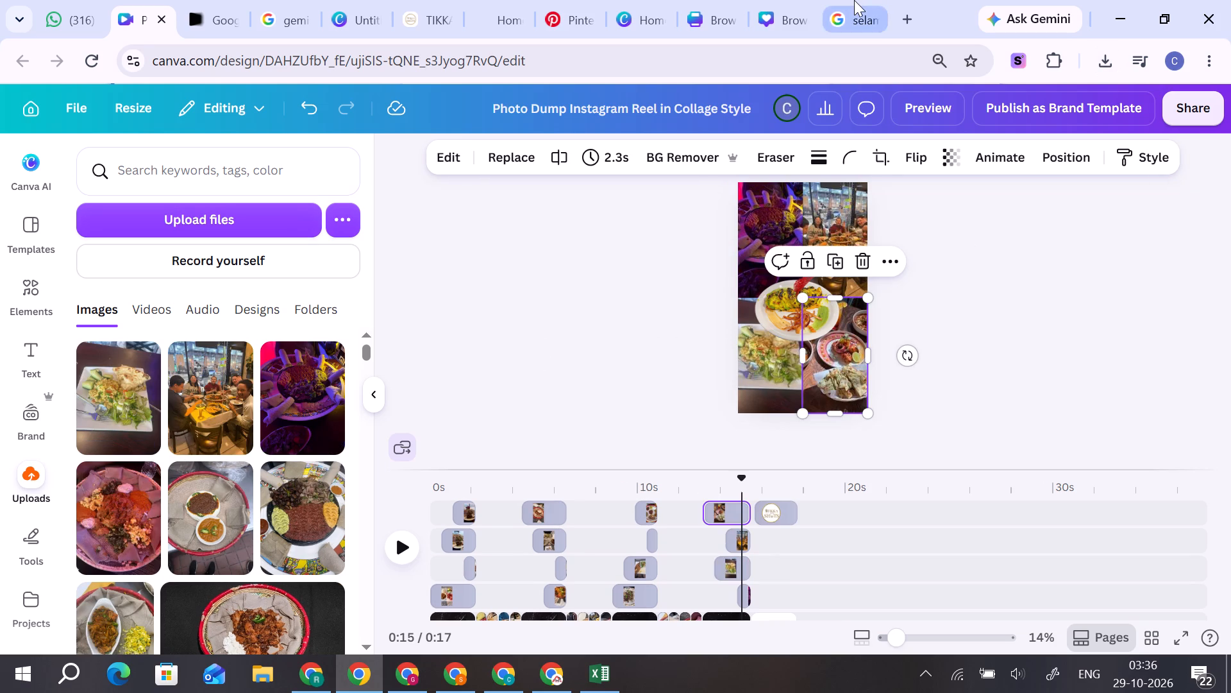
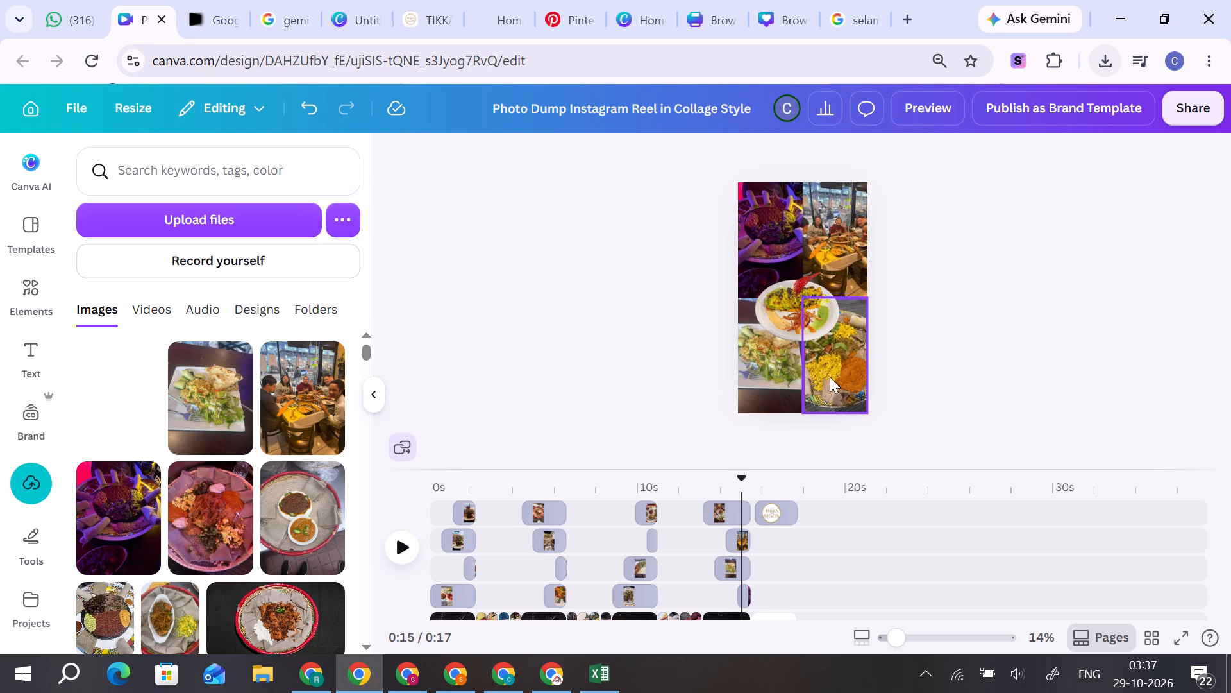
Switch to the Selam Garden Grill and Bar photos on Google and examine plated dishes as candidates for the 0:15 collage's centre cutout.
click(786, 318)
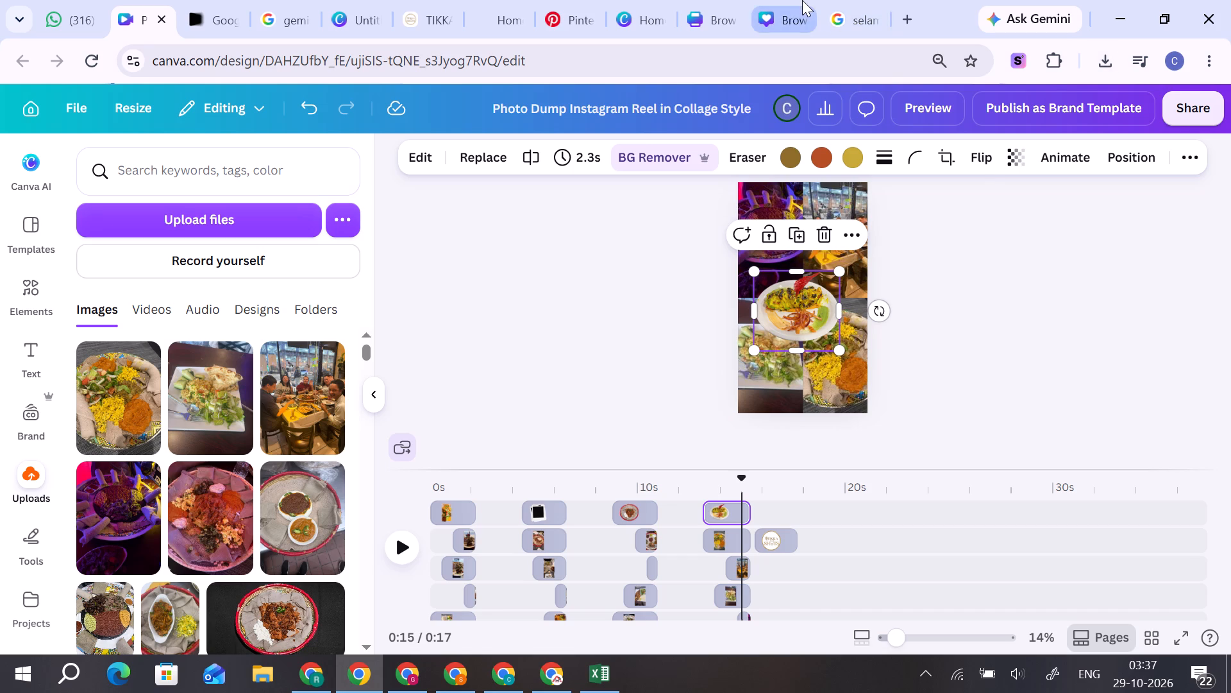
click(849, 6)
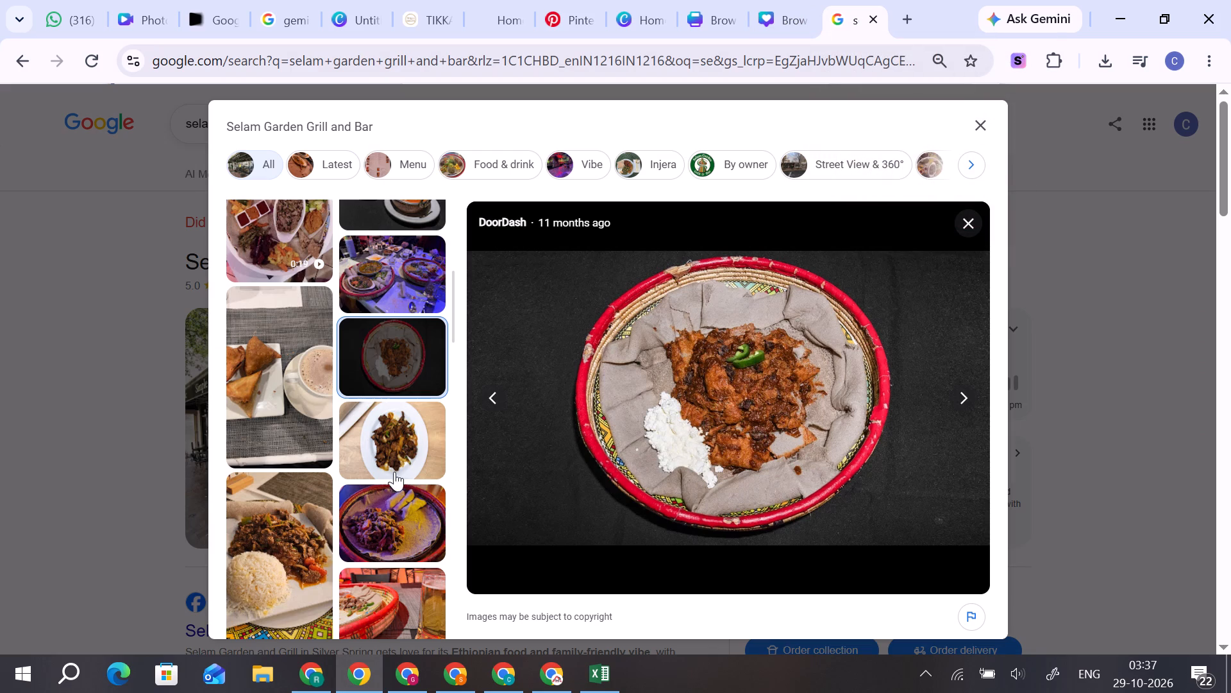
click(414, 461)
scroll(322, 498, down, 1)
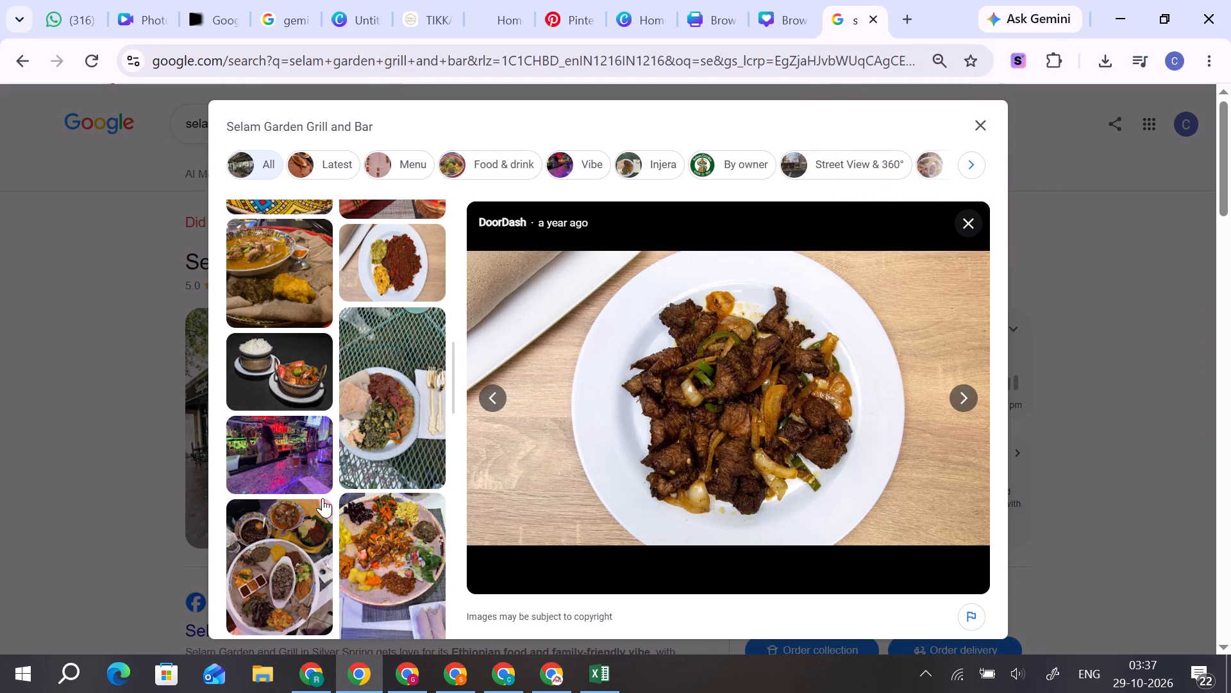
scroll(320, 511, down, 1)
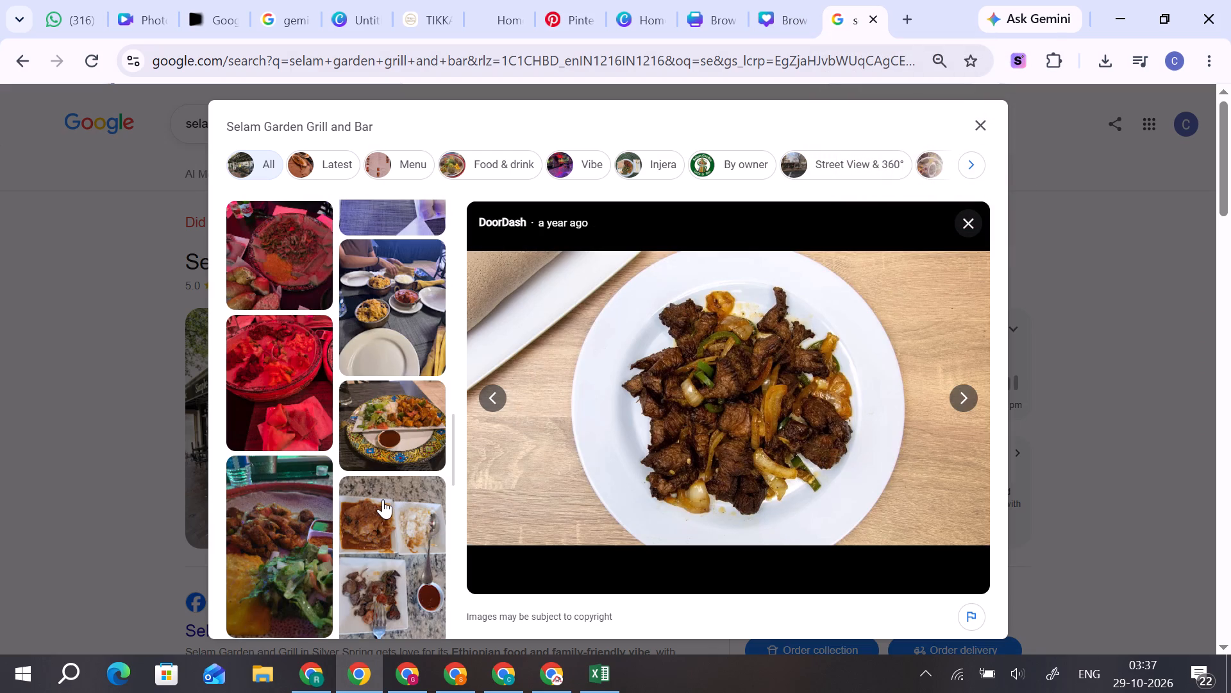
click(424, 429)
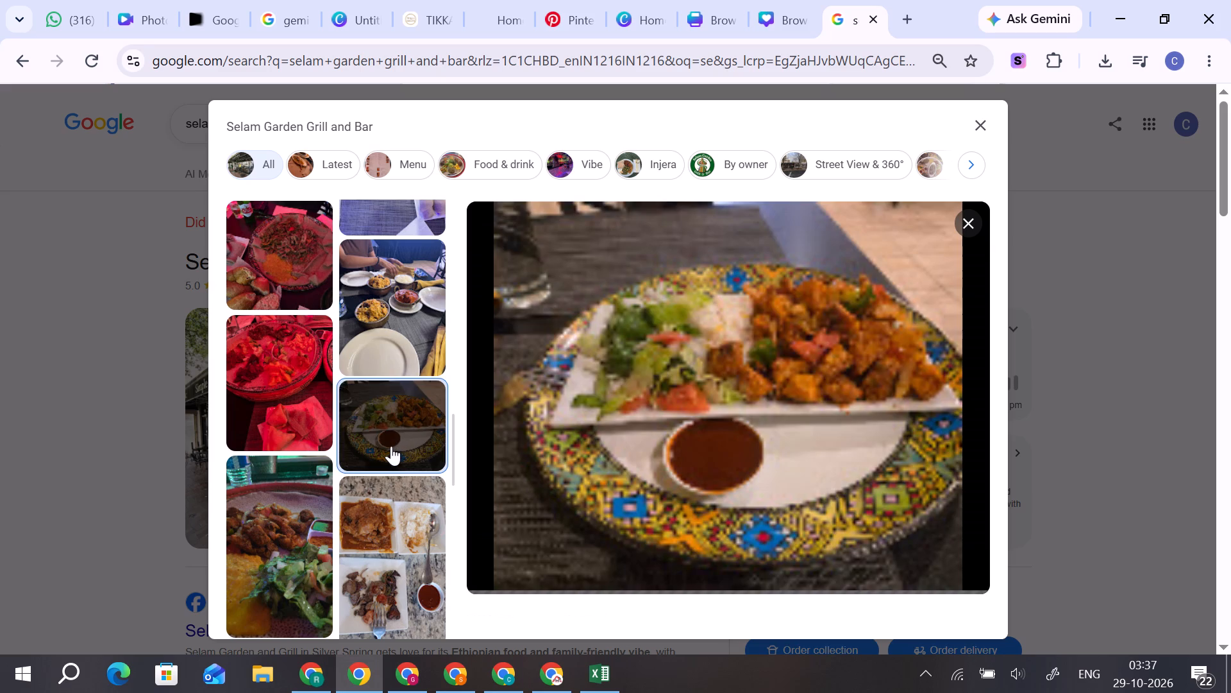
scroll(391, 446, down, 1)
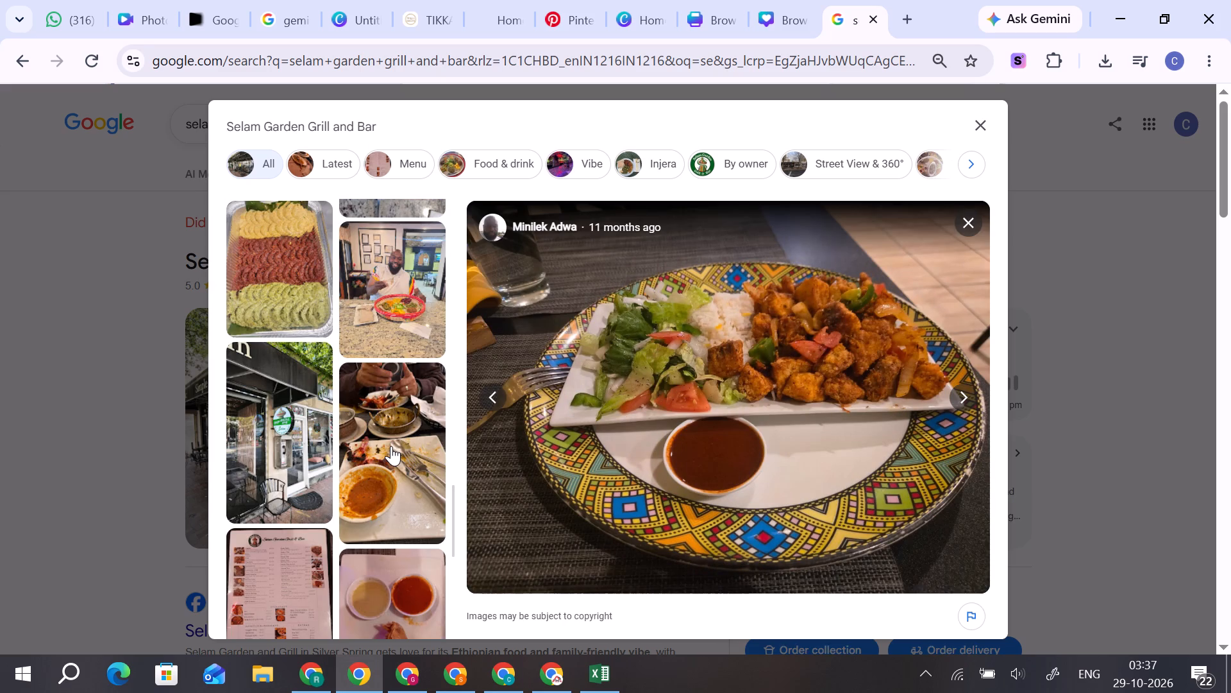
scroll(373, 515, down, 1)
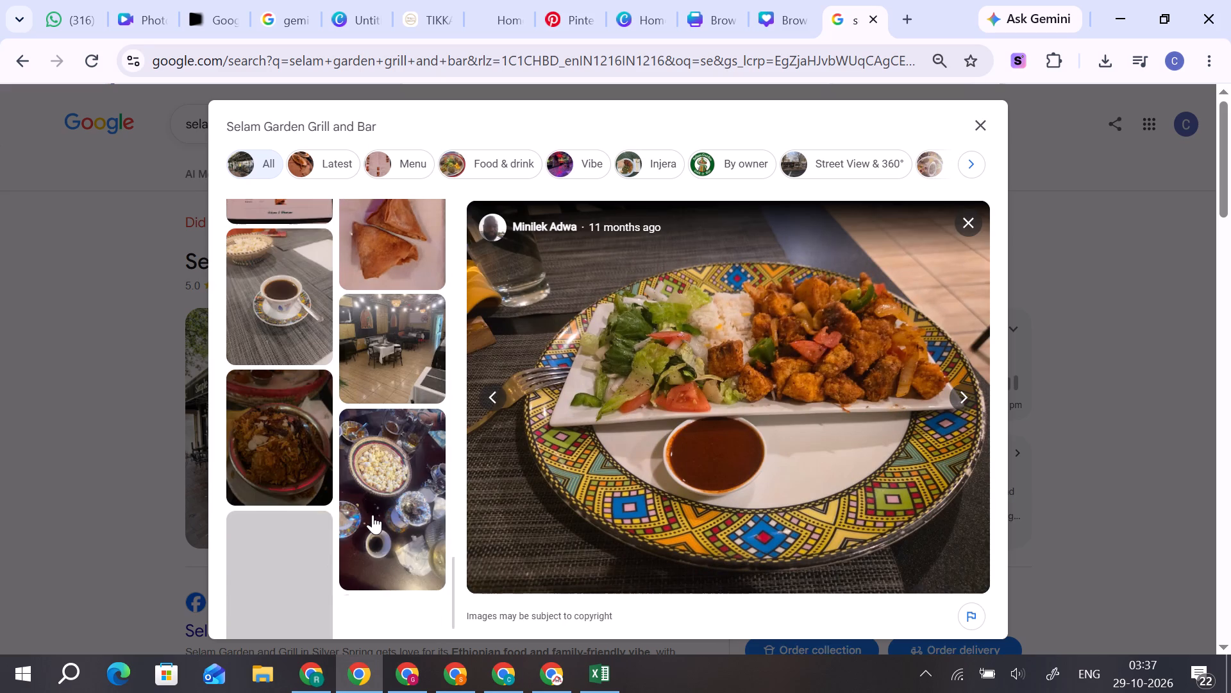
scroll(376, 465, down, 1)
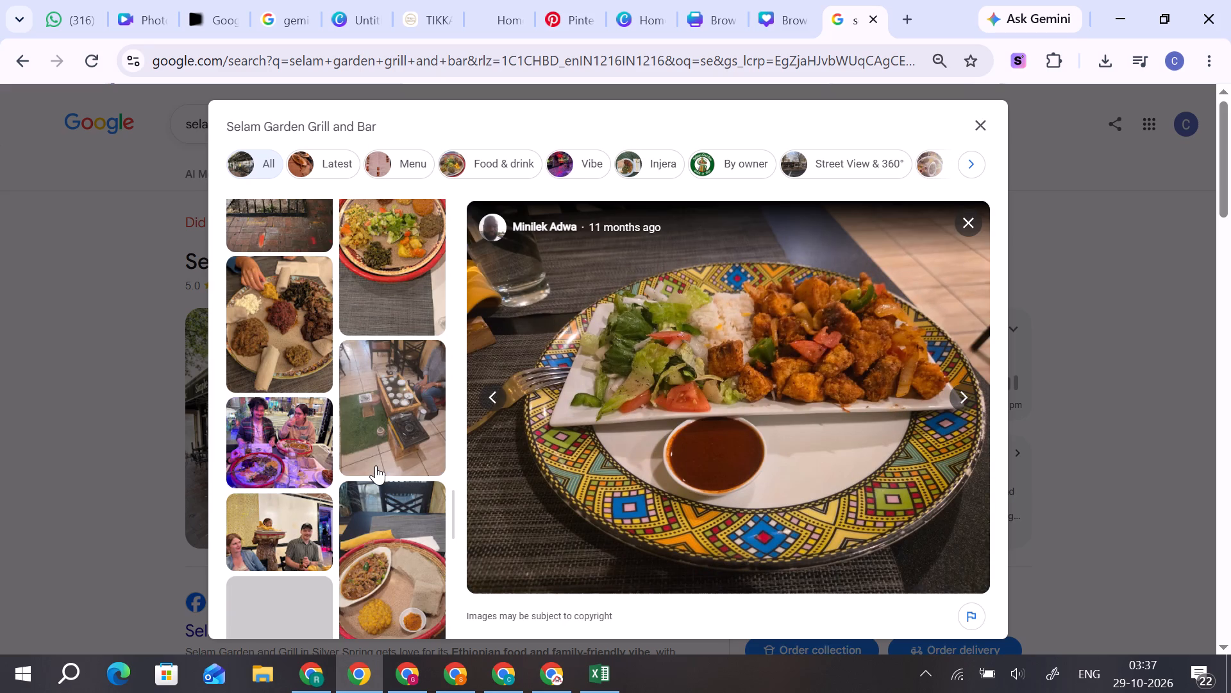
scroll(376, 465, down, 1)
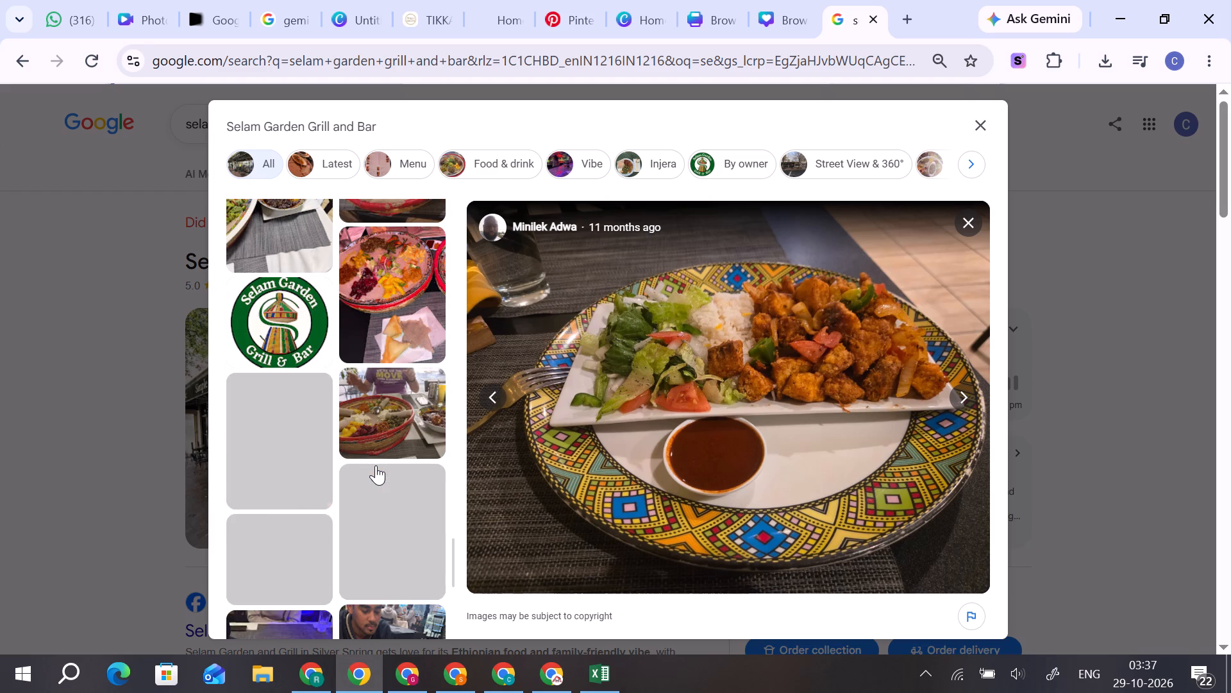
scroll(383, 559, down, 1)
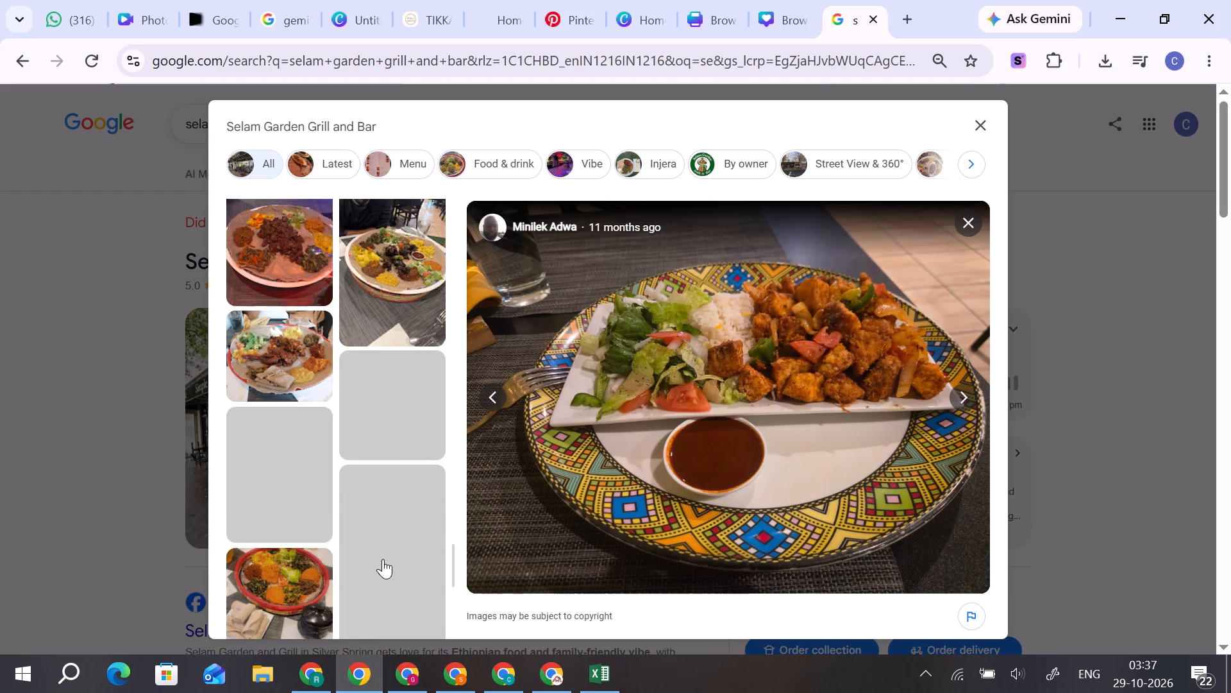
scroll(388, 506, down, 1)
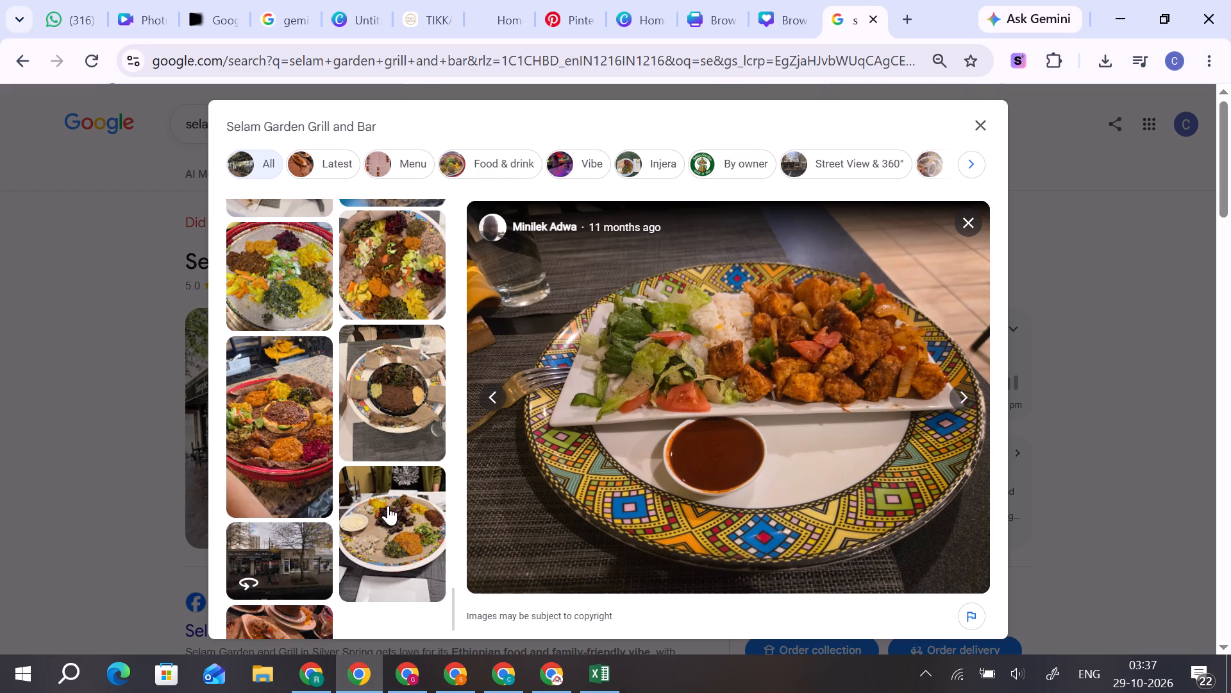
click(395, 524)
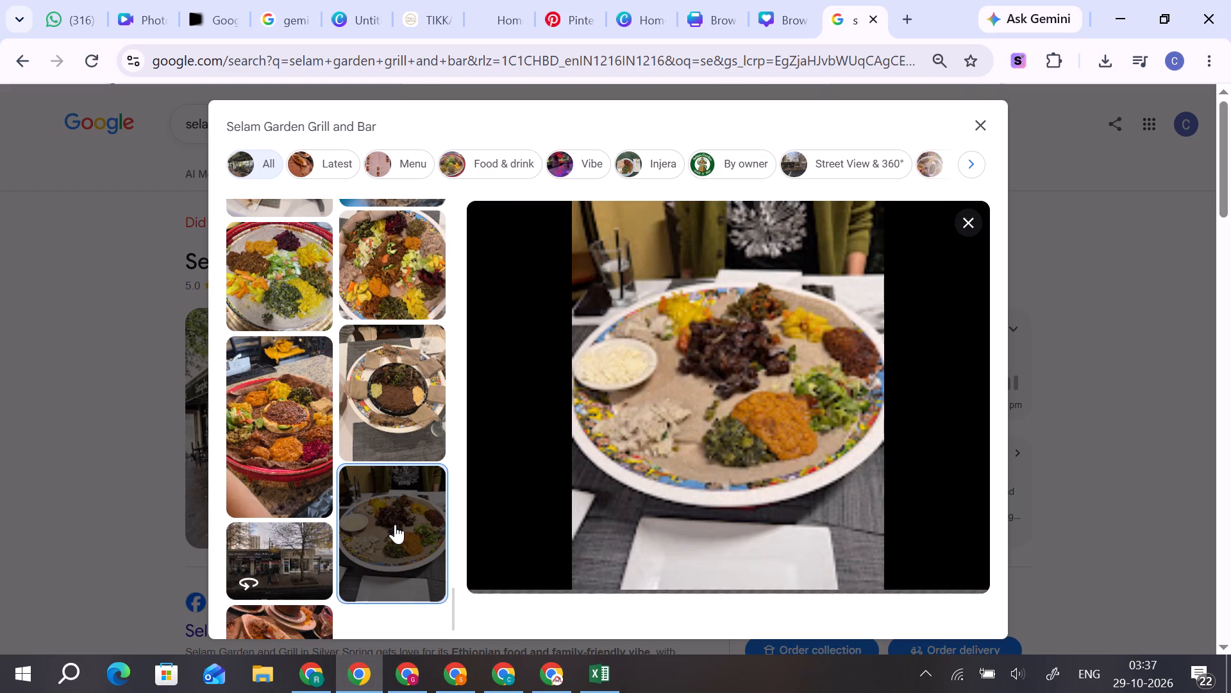
Go back through the restaurant's photo gallery from its start and preview the minced meat plate with green and yellow sides.
scroll(344, 416, up, 6)
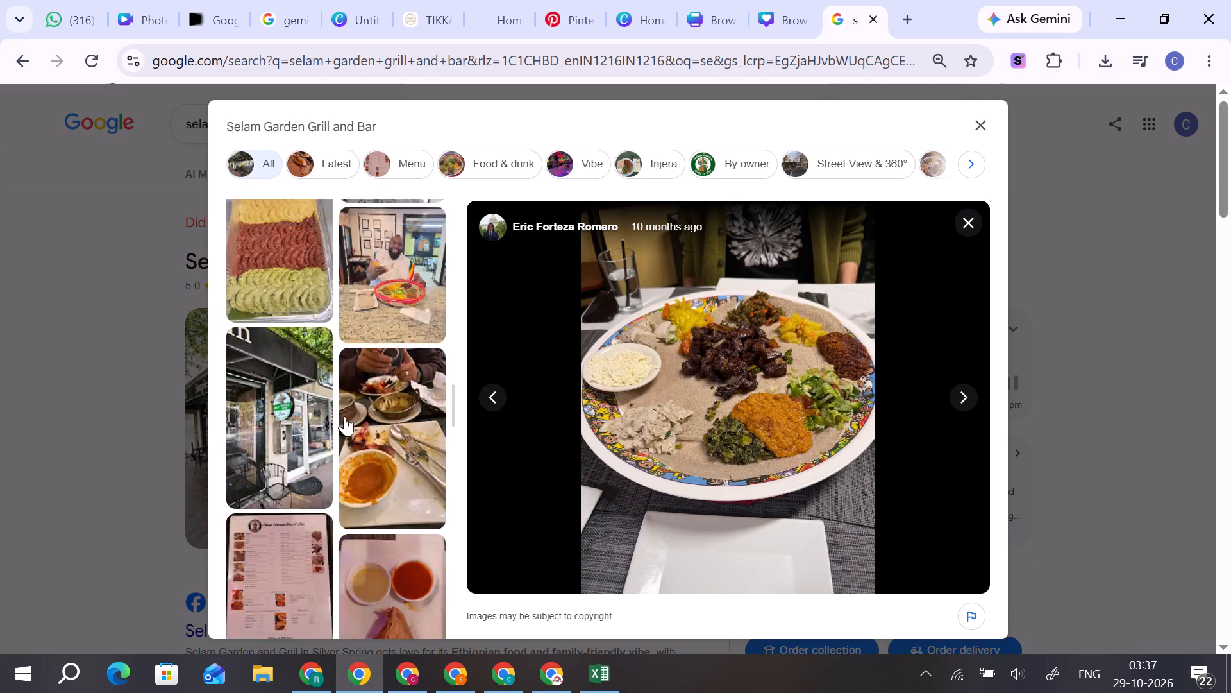
scroll(344, 416, up, 6)
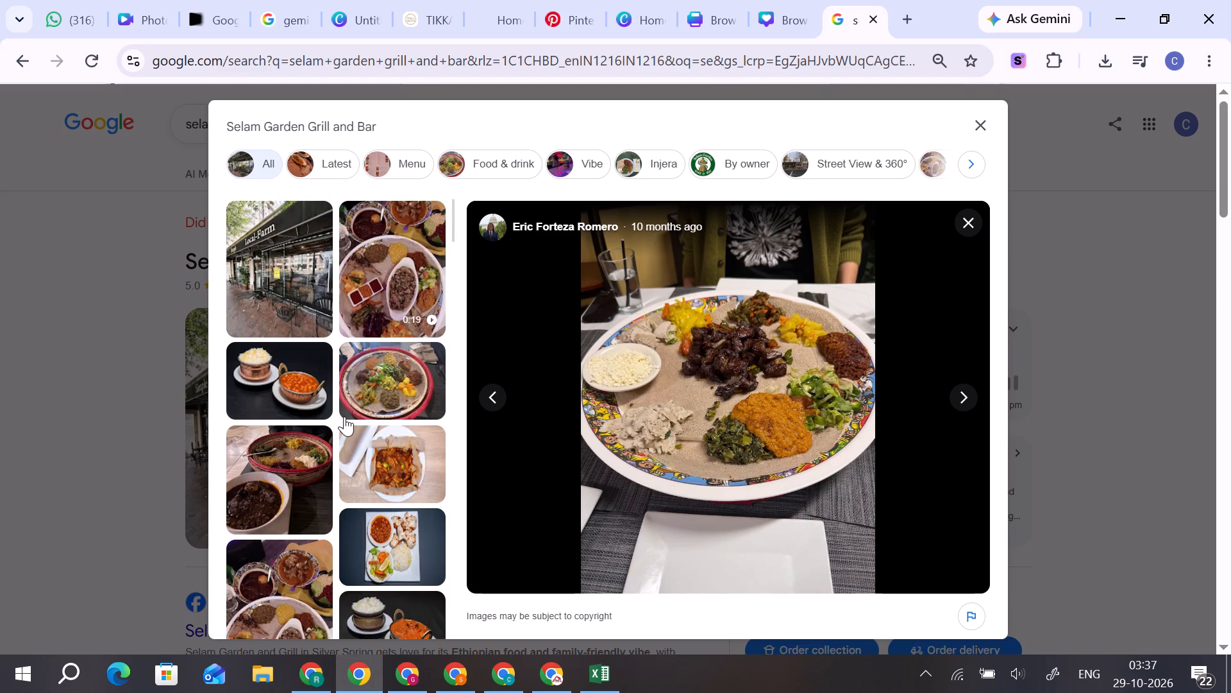
scroll(344, 416, up, 1)
scroll(344, 416, down, 1)
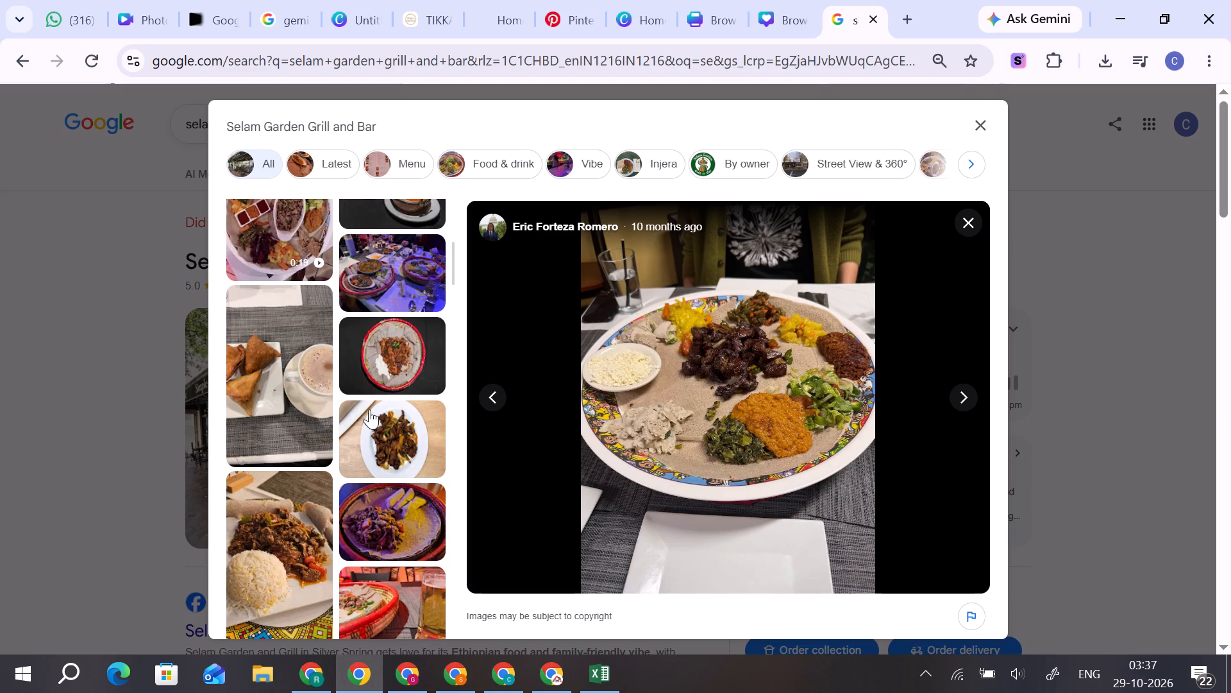
scroll(355, 427, down, 1)
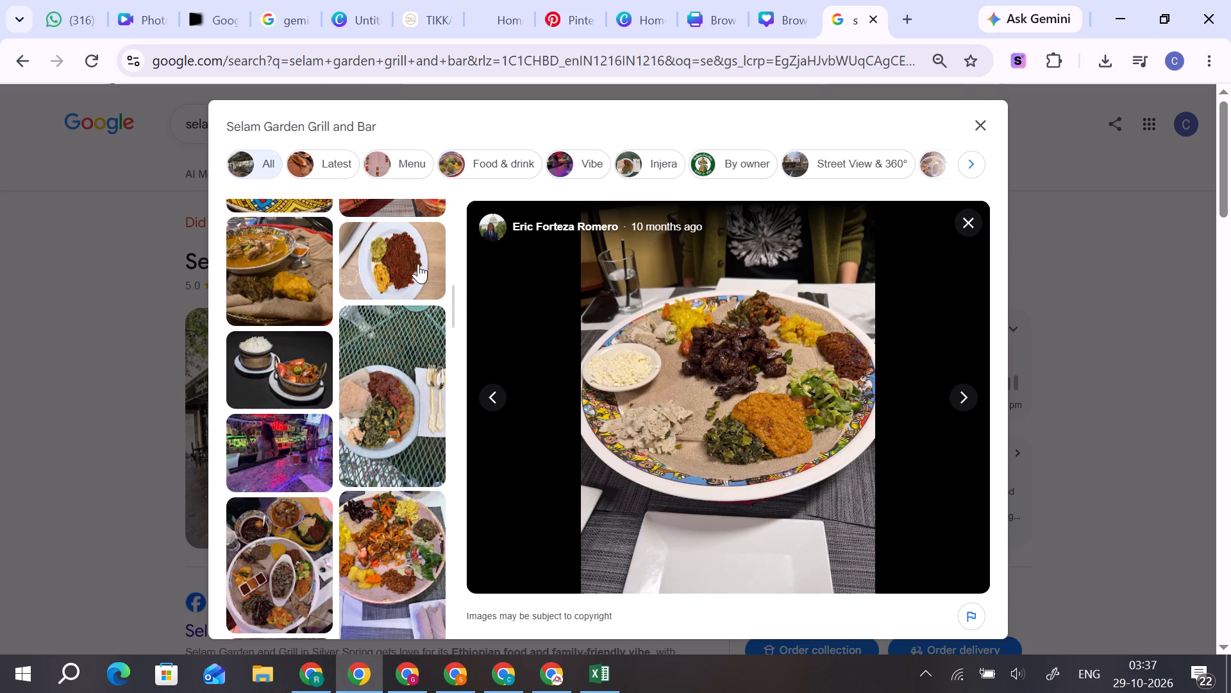
click(410, 275)
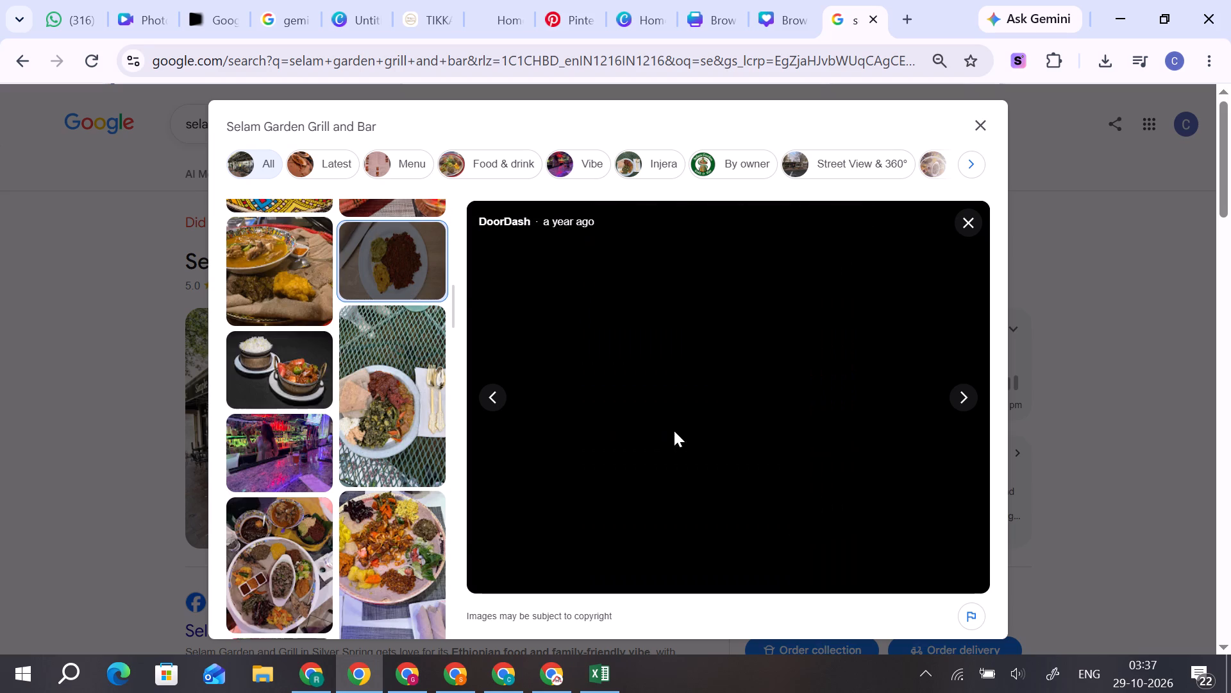
Look through the rest of the restaurant's gallery and open the dark-topped platter photo with a water glass beside it.
scroll(384, 426, down, 1)
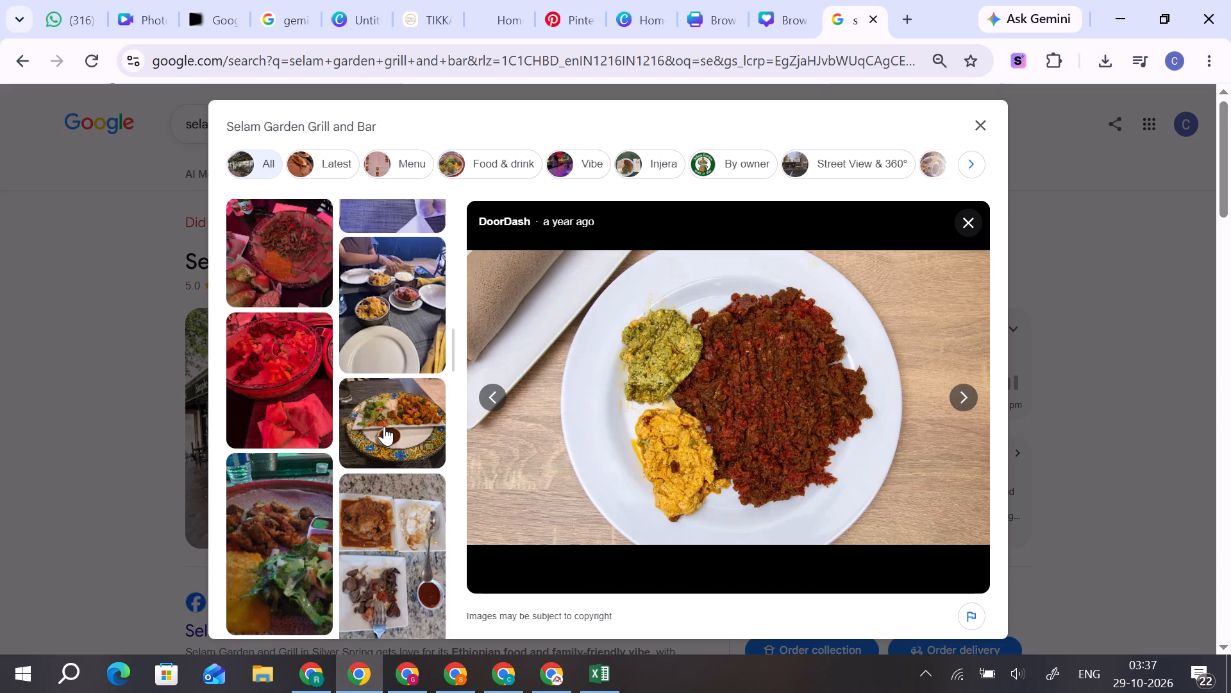
scroll(383, 404, down, 1)
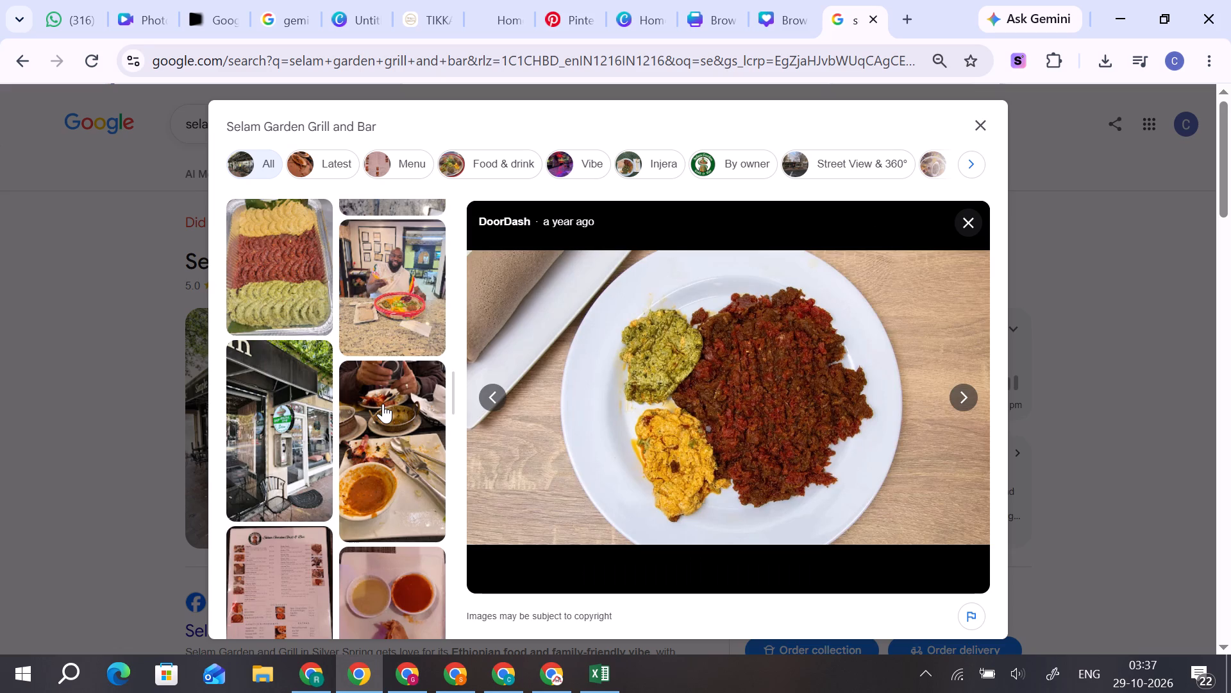
scroll(382, 442, down, 1)
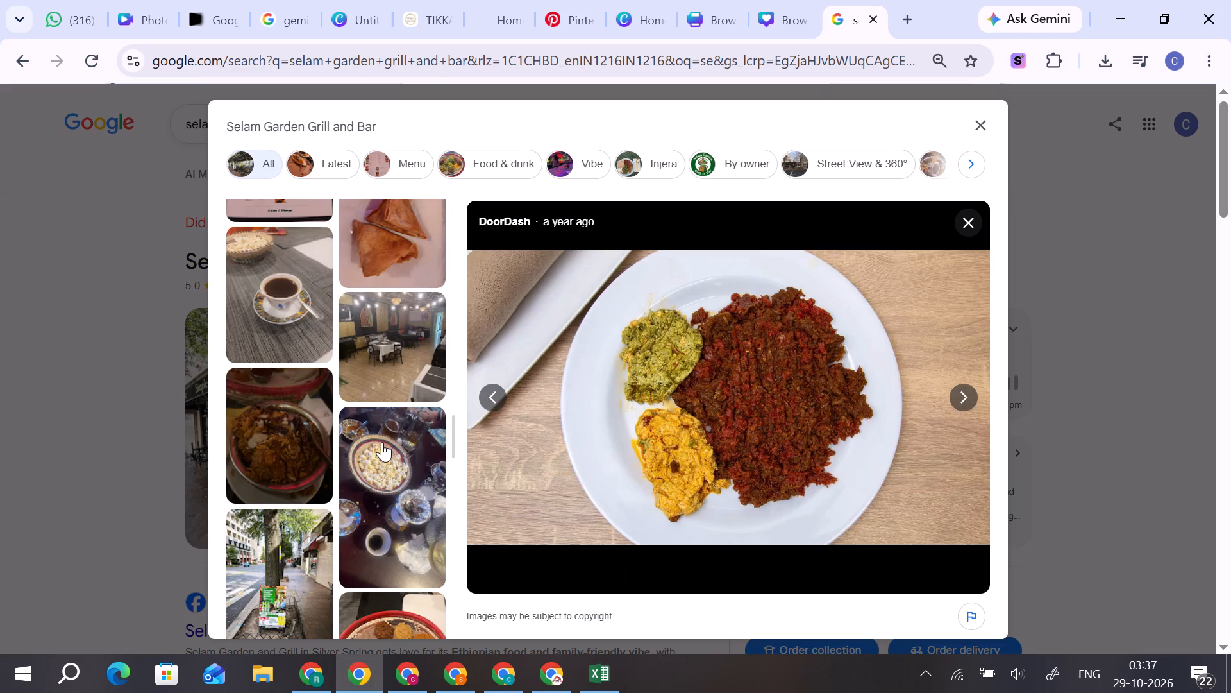
scroll(382, 442, down, 1)
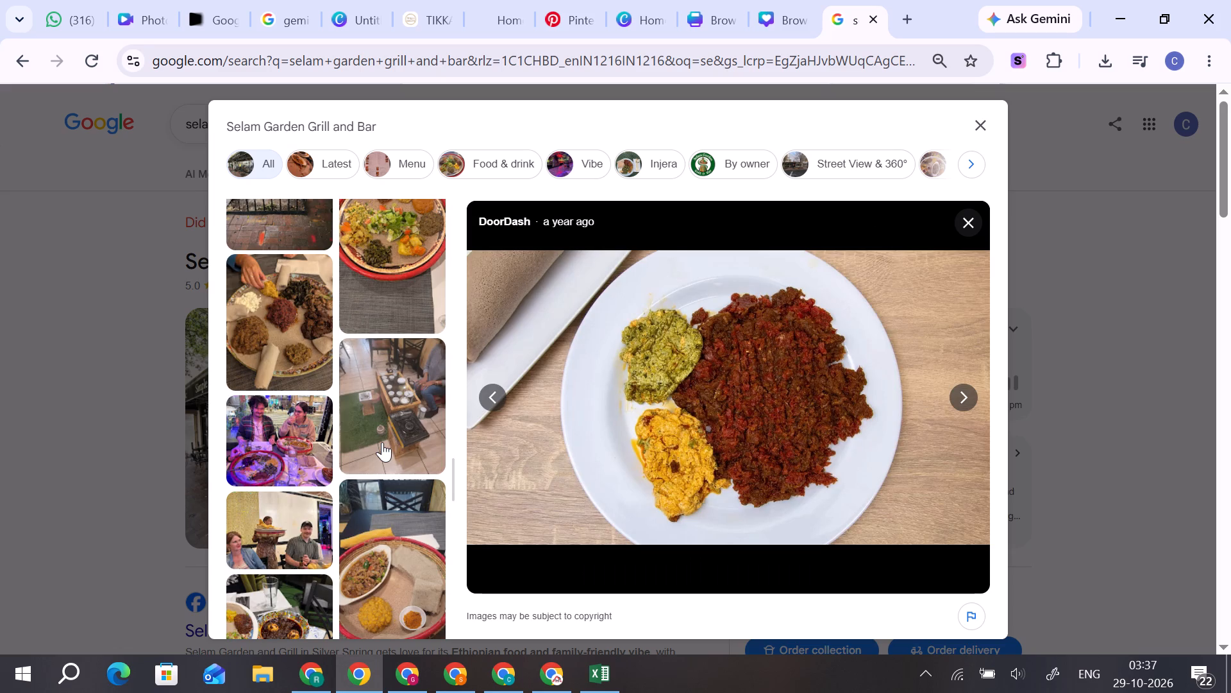
scroll(382, 442, down, 1)
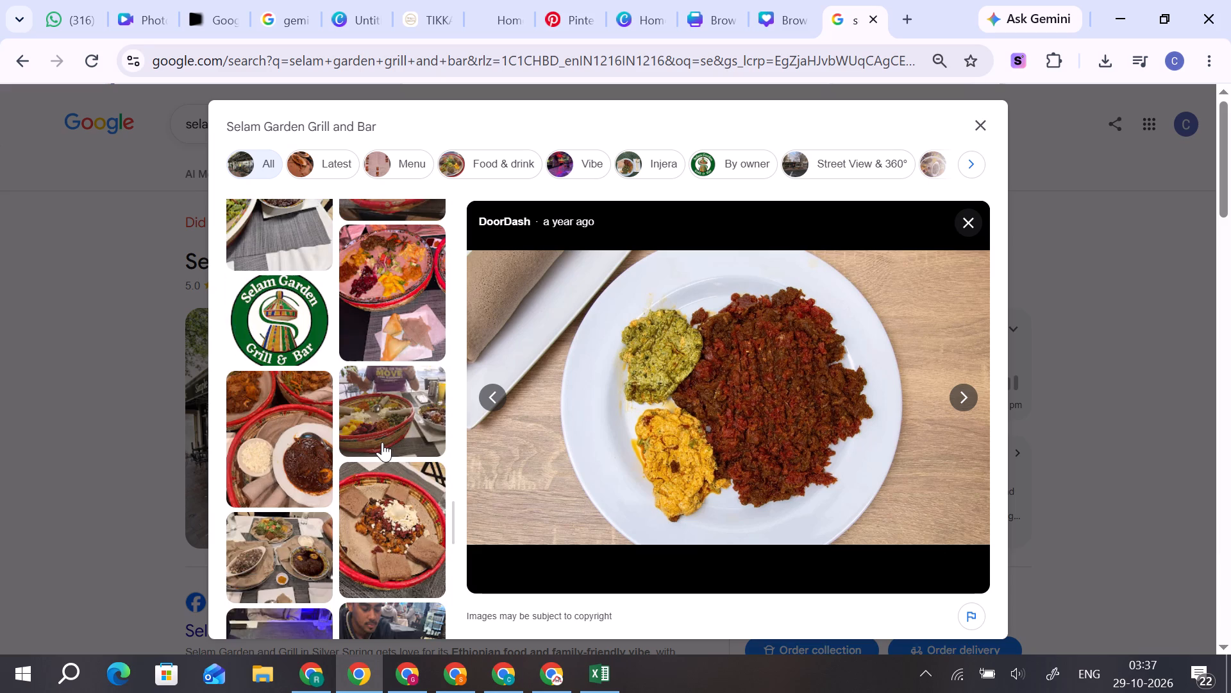
scroll(382, 442, down, 1)
scroll(382, 442, up, 1)
scroll(382, 442, down, 1)
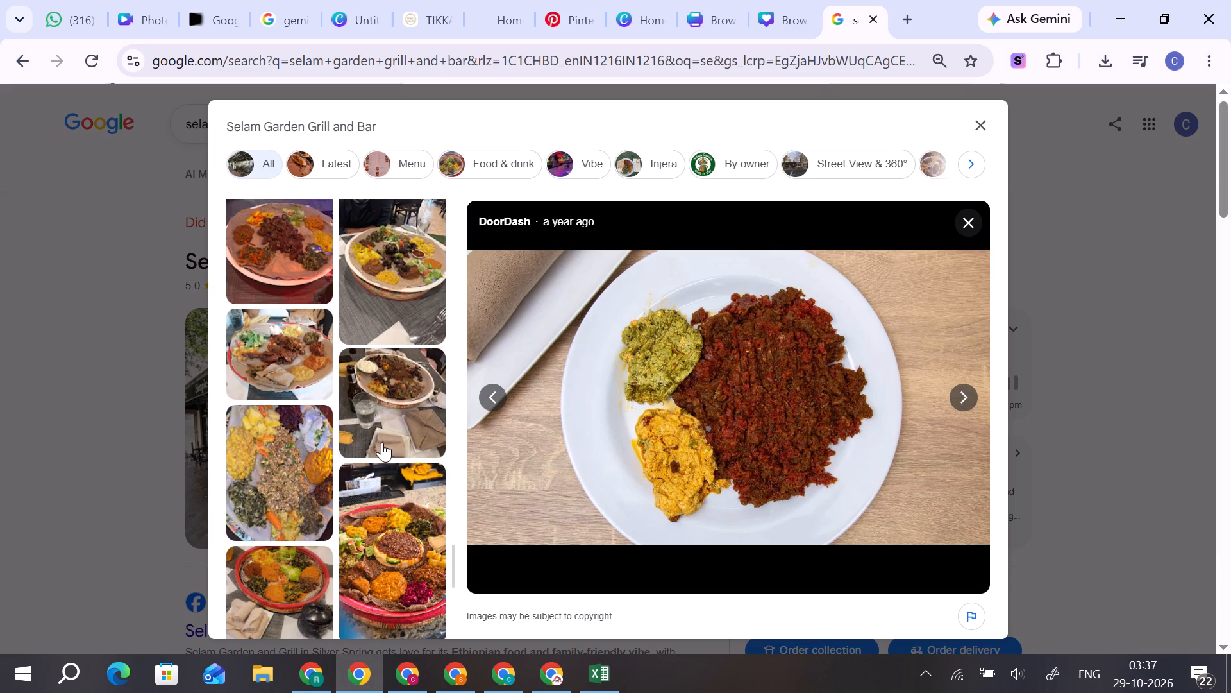
click(401, 397)
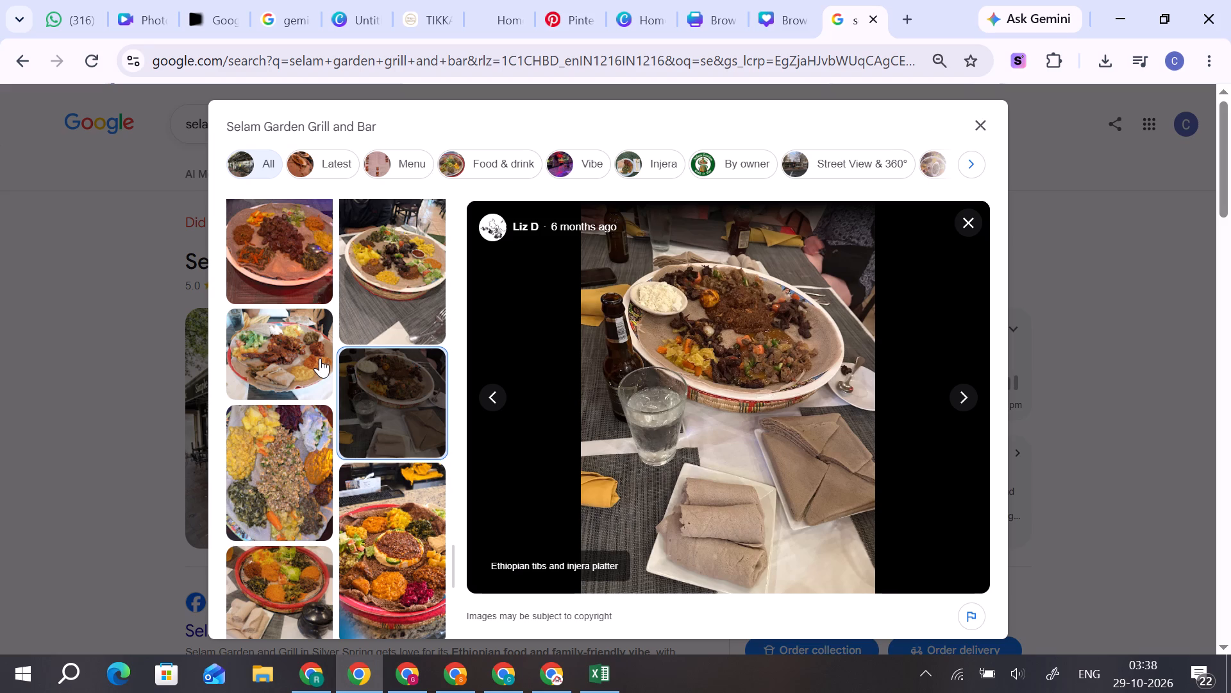
Return to Canva and replace the 0:15 collage's centre cutout with the uploaded photo of stew on injera against a black background.
scroll(320, 358, down, 2)
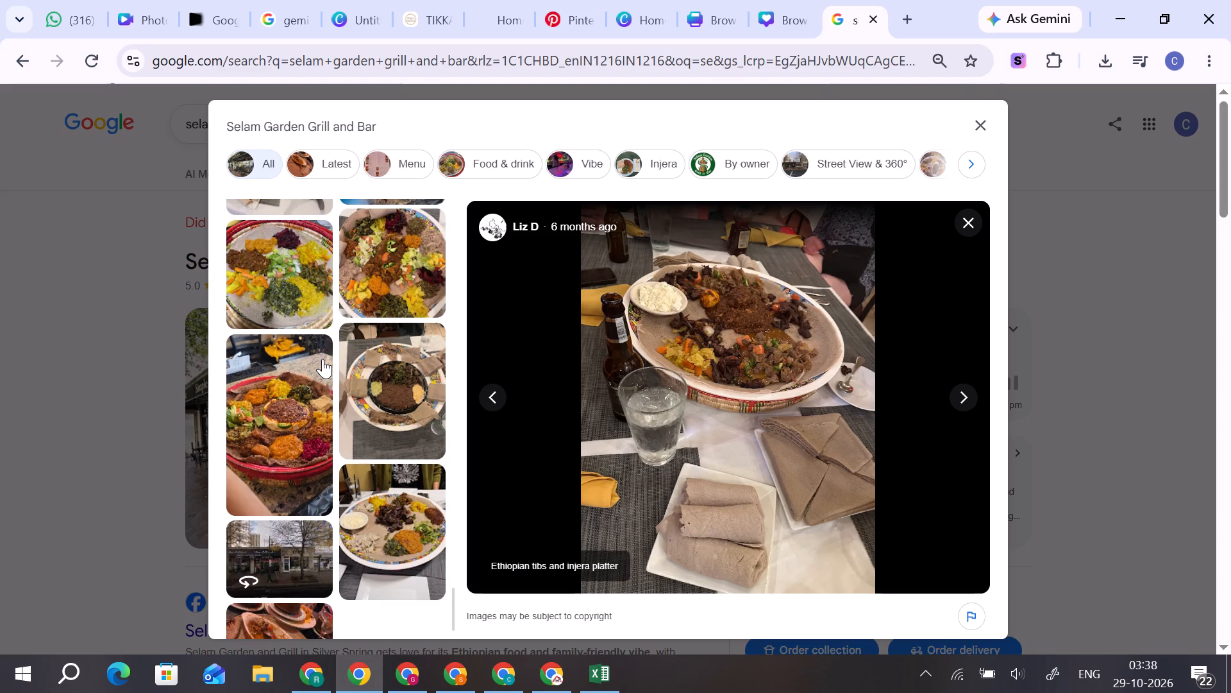
scroll(375, 454, up, 10)
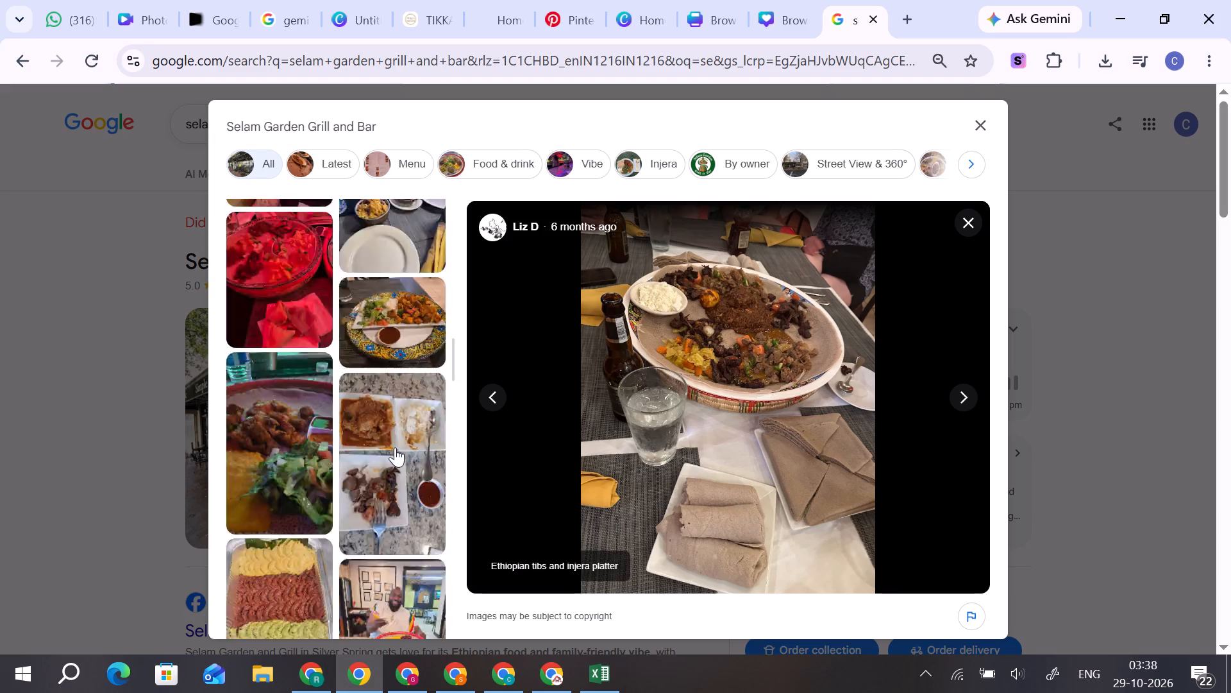
scroll(408, 441, up, 7)
click(123, 0)
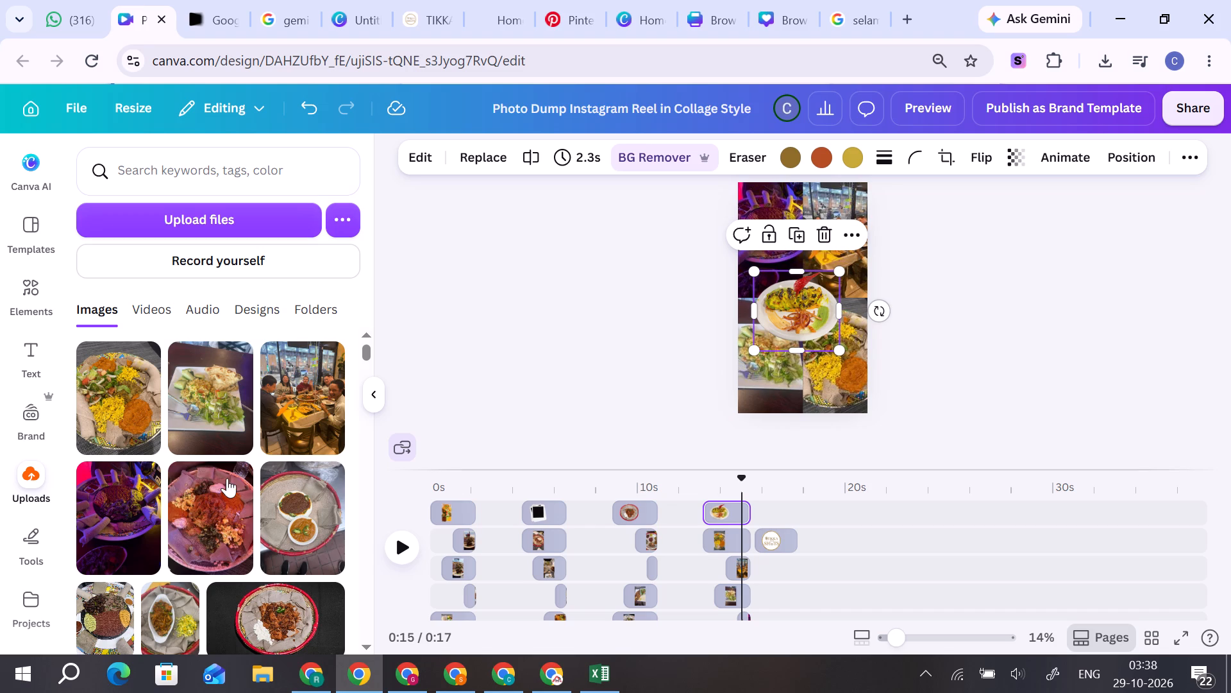
scroll(228, 481, down, 2)
scroll(246, 473, up, 2)
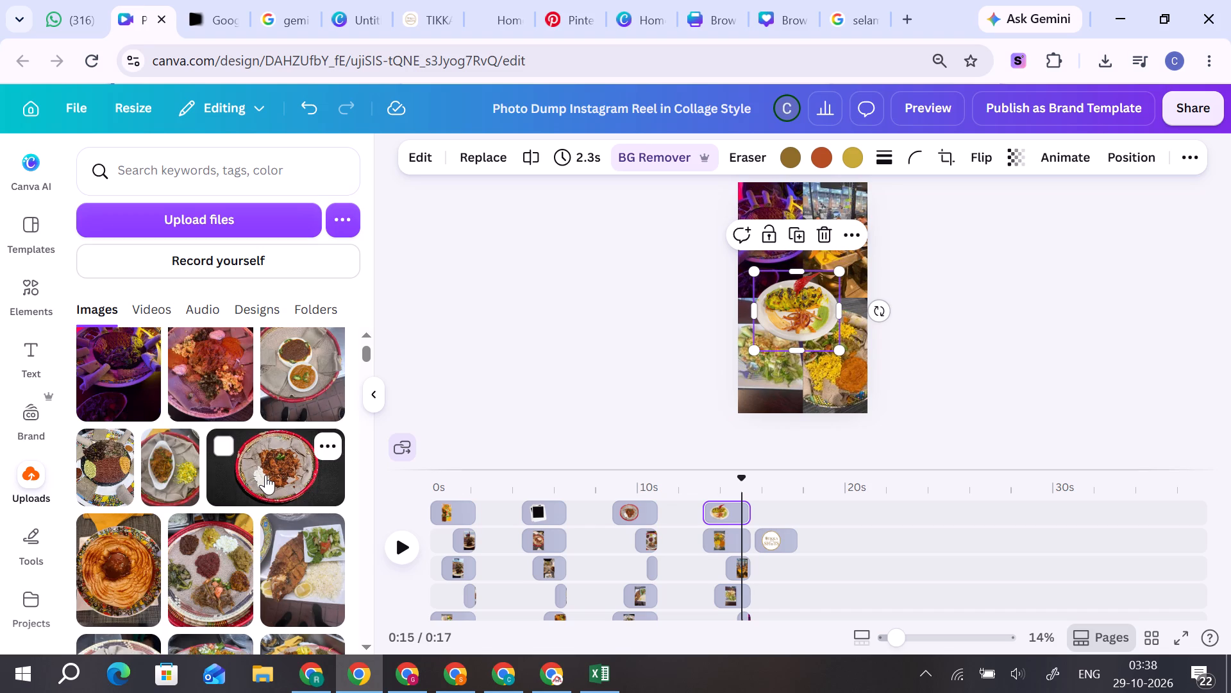
drag(265, 477, 799, 330)
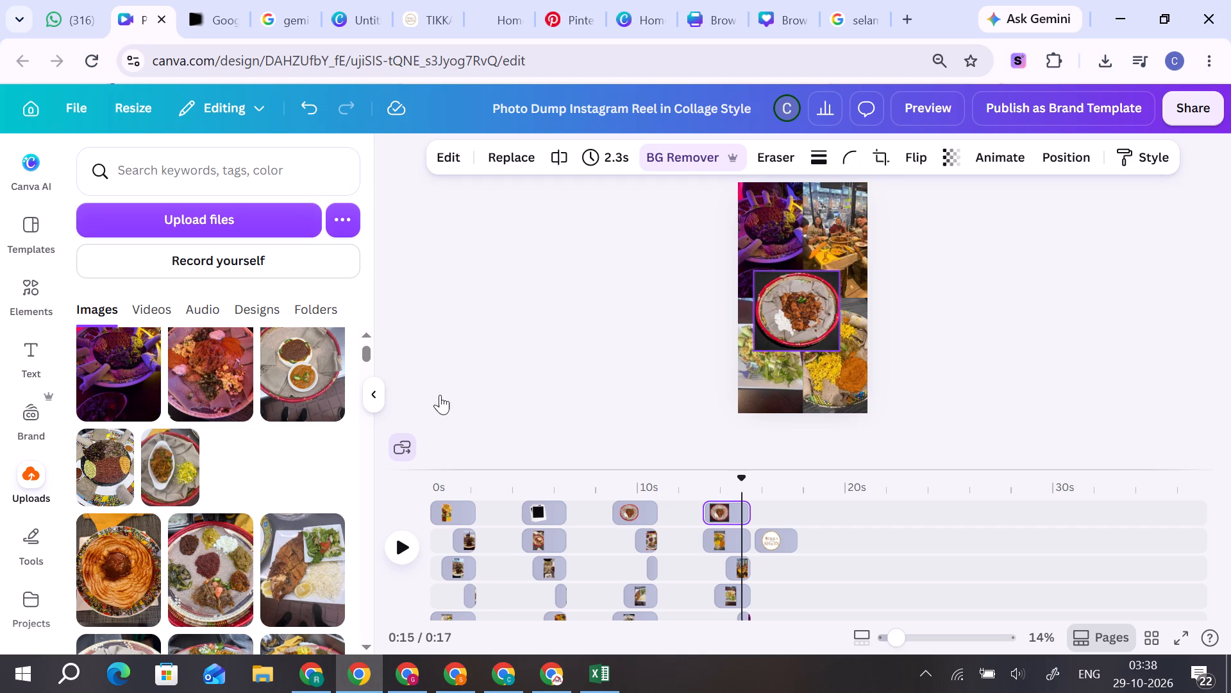
click(380, 395)
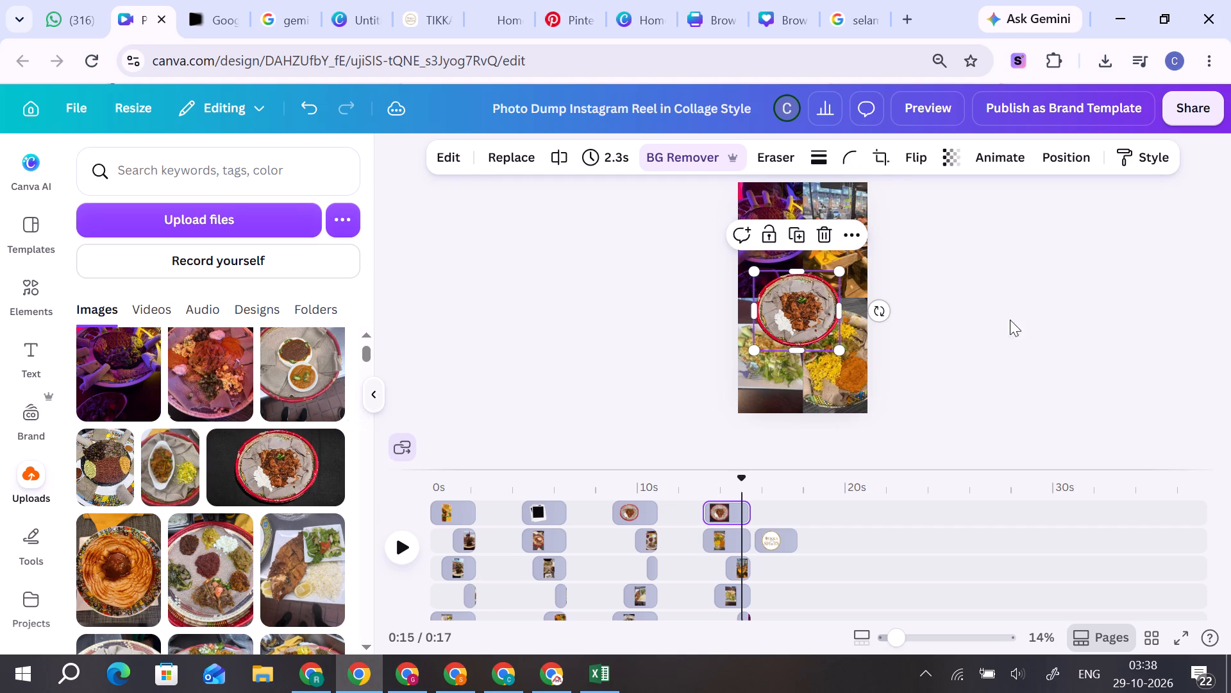
Upload the round Selam Garden Grill & Bar logo from selamgarden.com into the Canva design's uploads.
drag(427, 484, 437, 486)
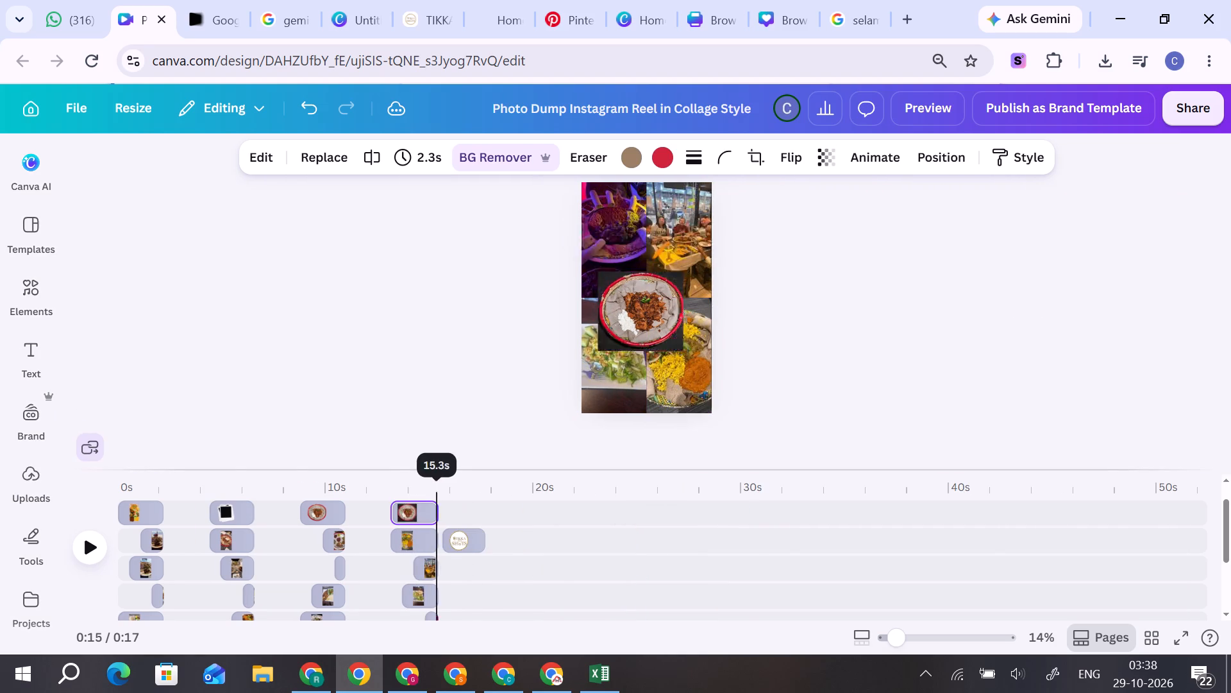
drag(437, 486, 449, 488)
click(645, 248)
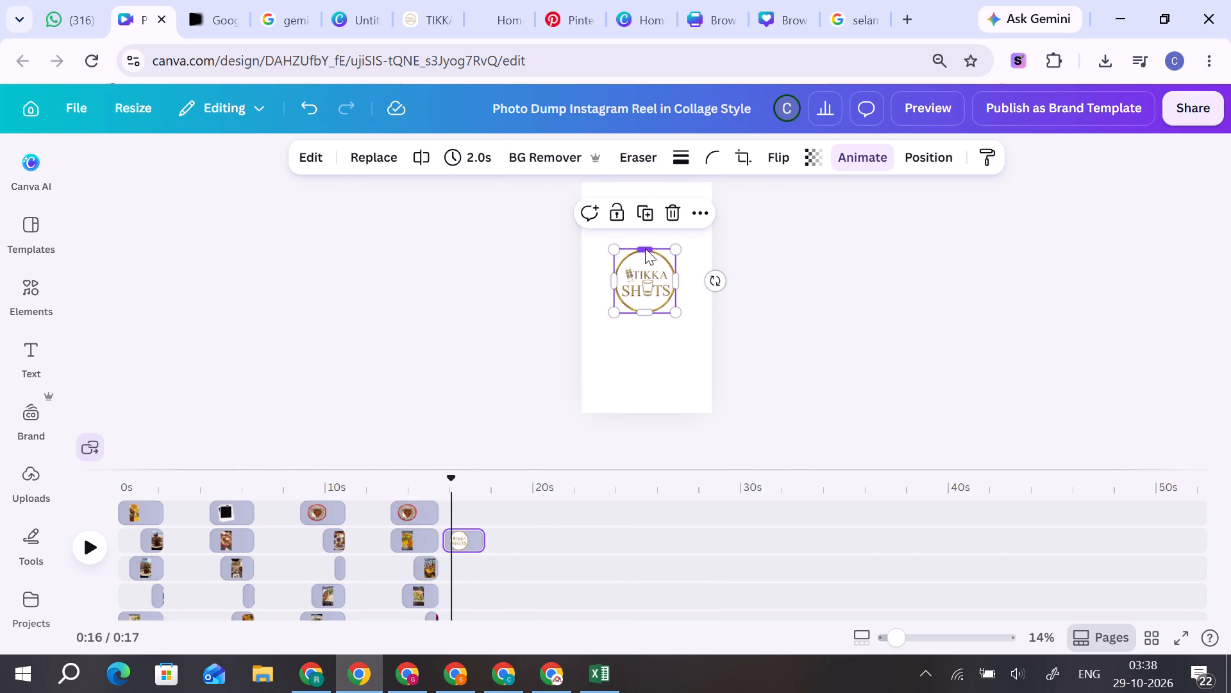
click(845, 11)
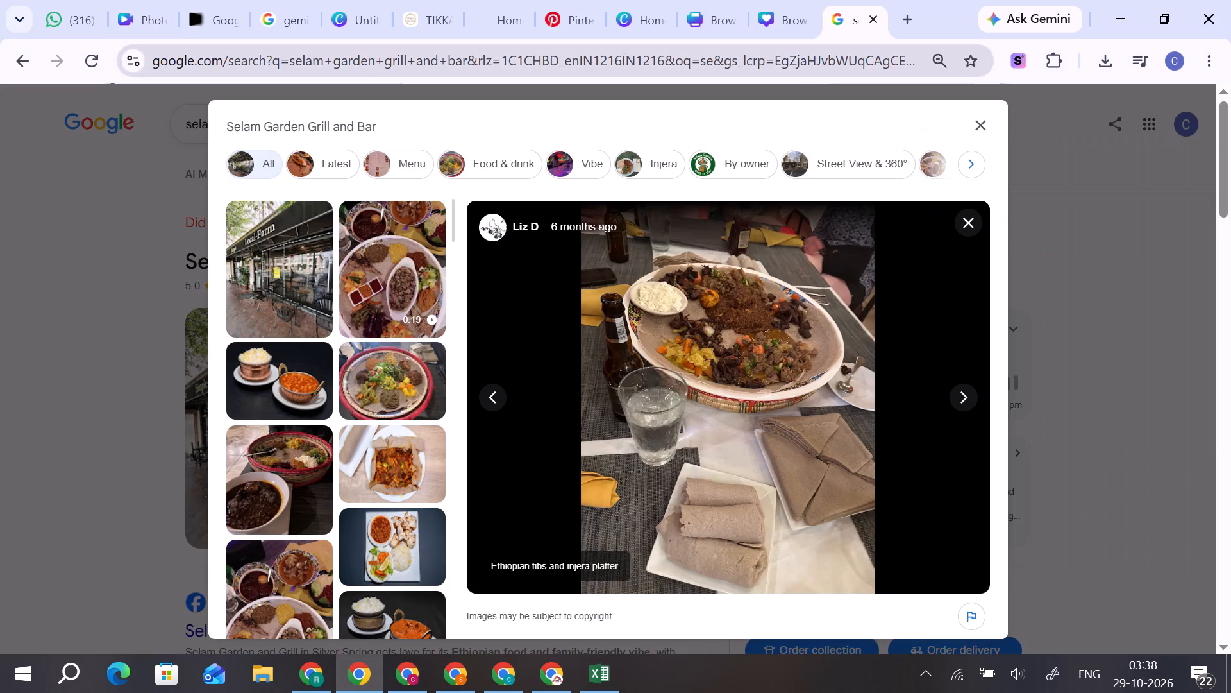
click(604, 55)
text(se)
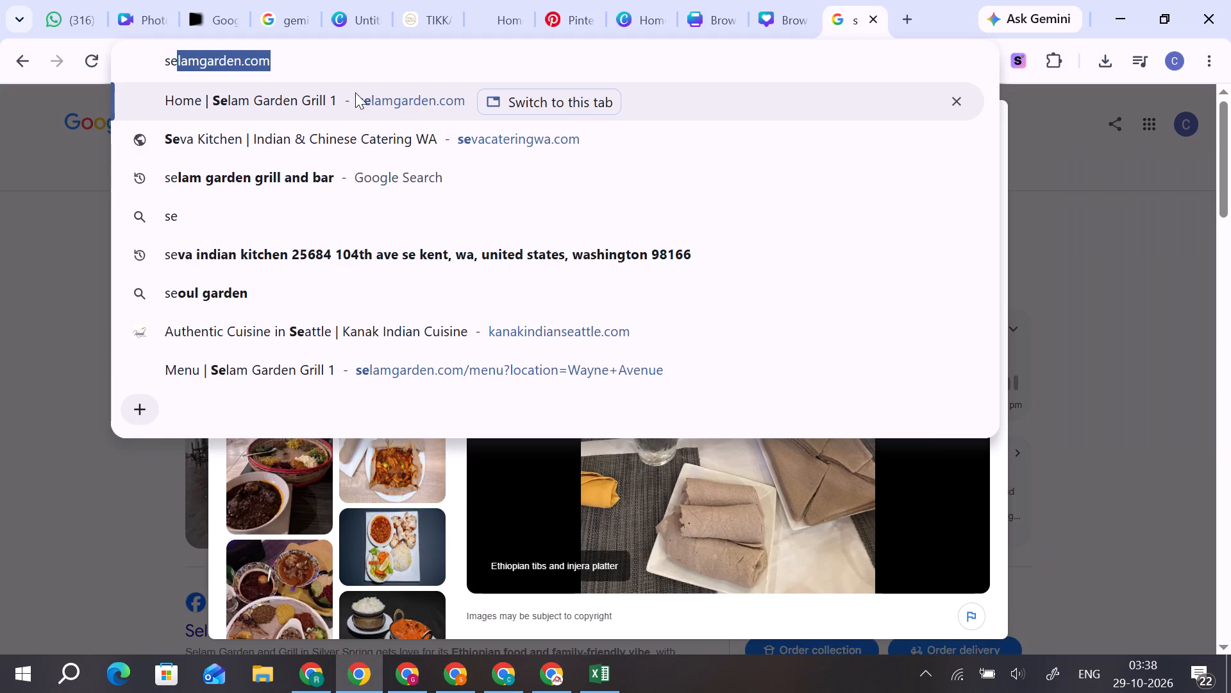
click(348, 97)
click(151, 0)
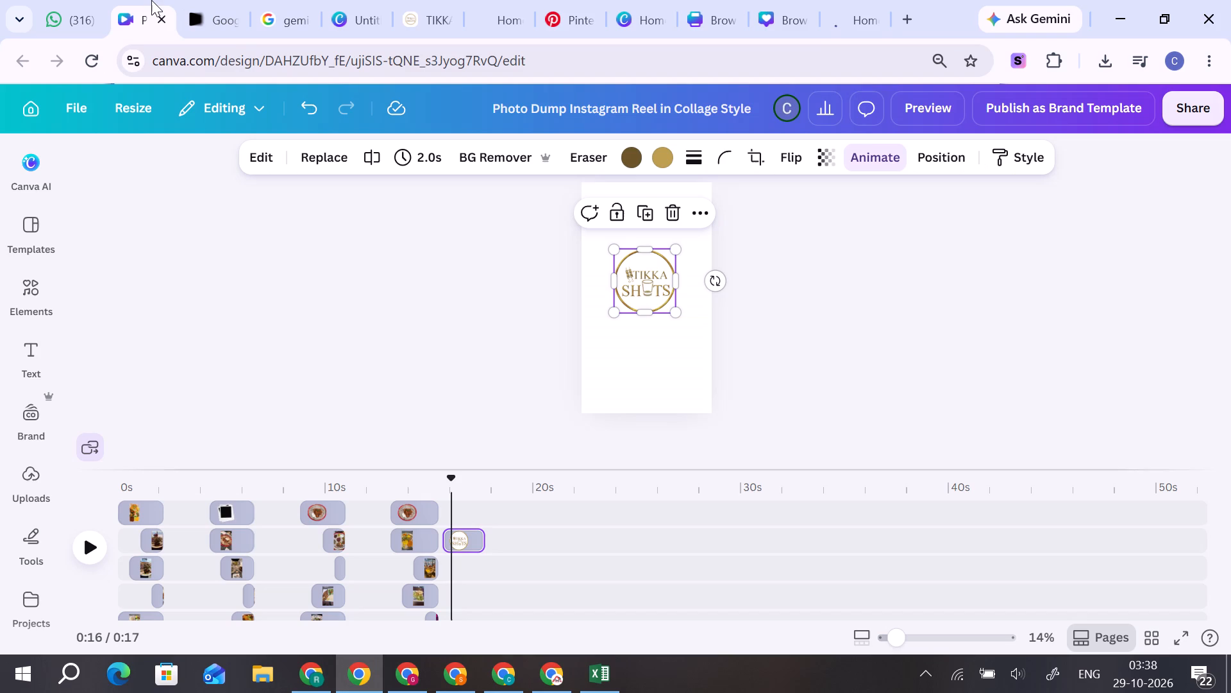
click(840, 13)
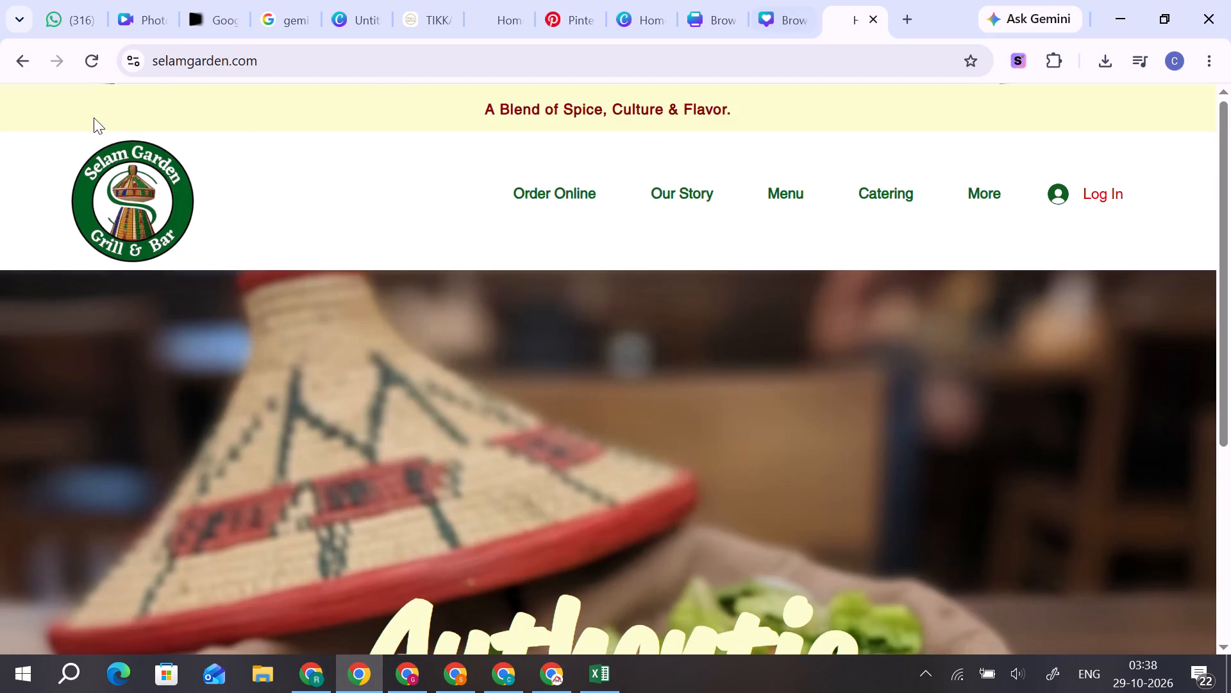
drag(136, 180, 142, 9)
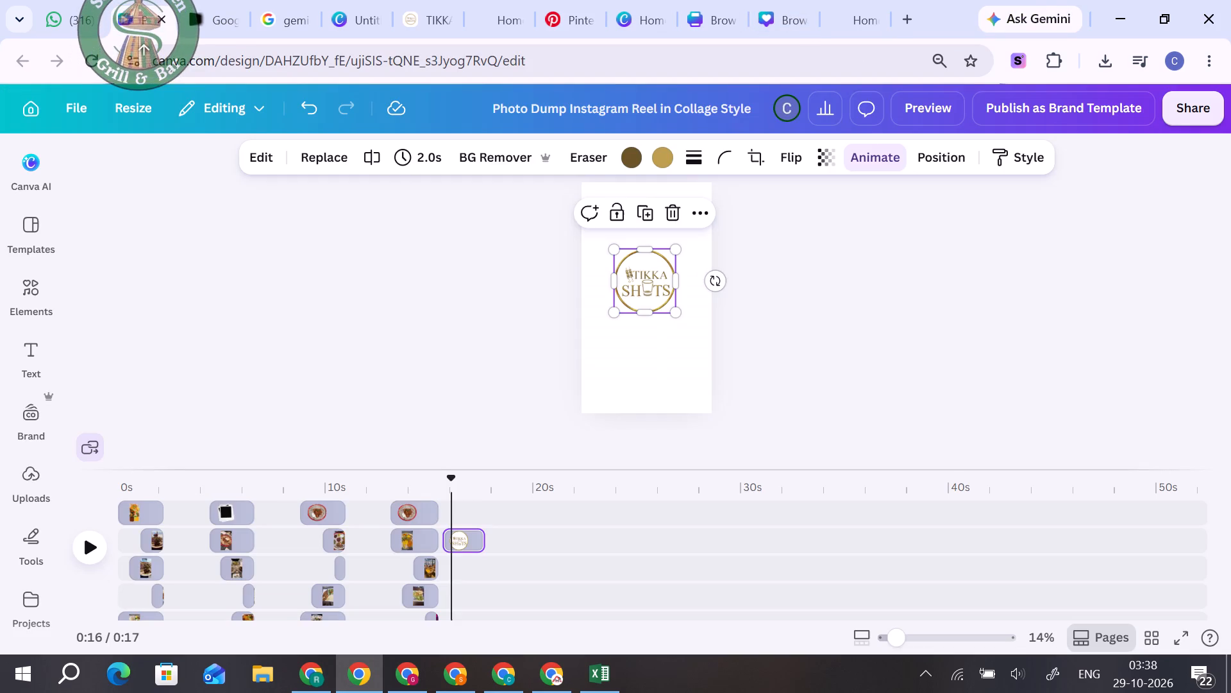
drag(142, 9, 121, 348)
Replace the Tikka Shots logo on the white closing page at 0:16 with the uploaded Selam Garden logo.
click(39, 479)
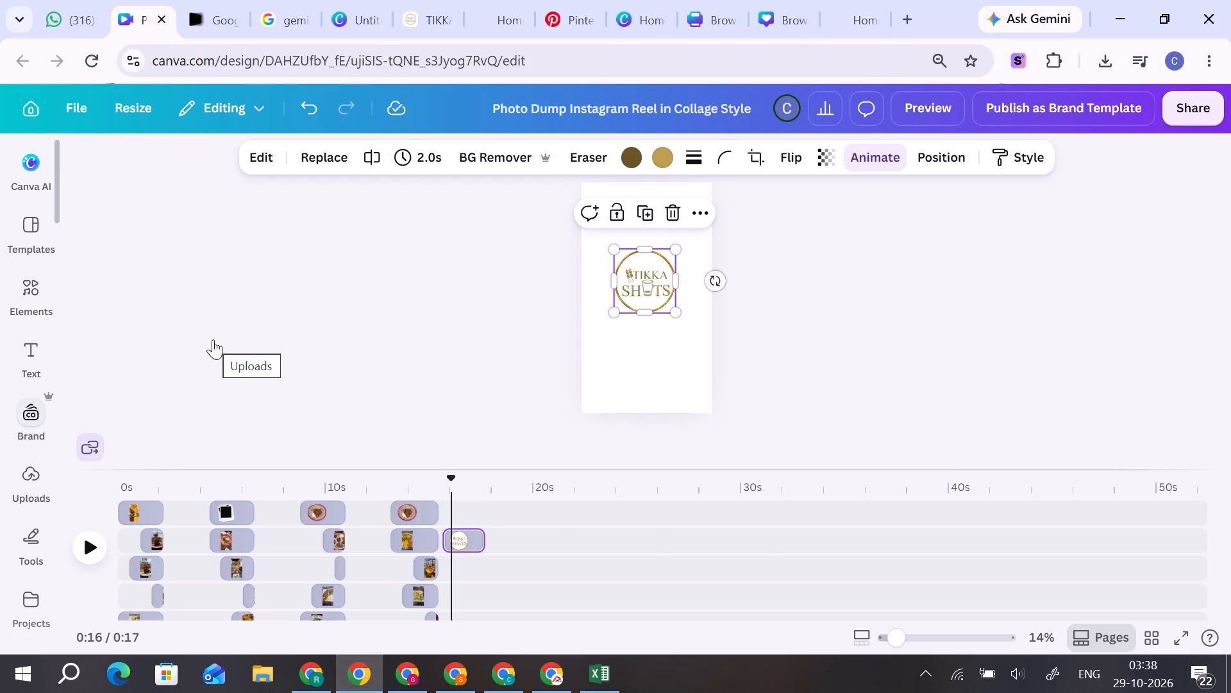
scroll(192, 452, up, 10)
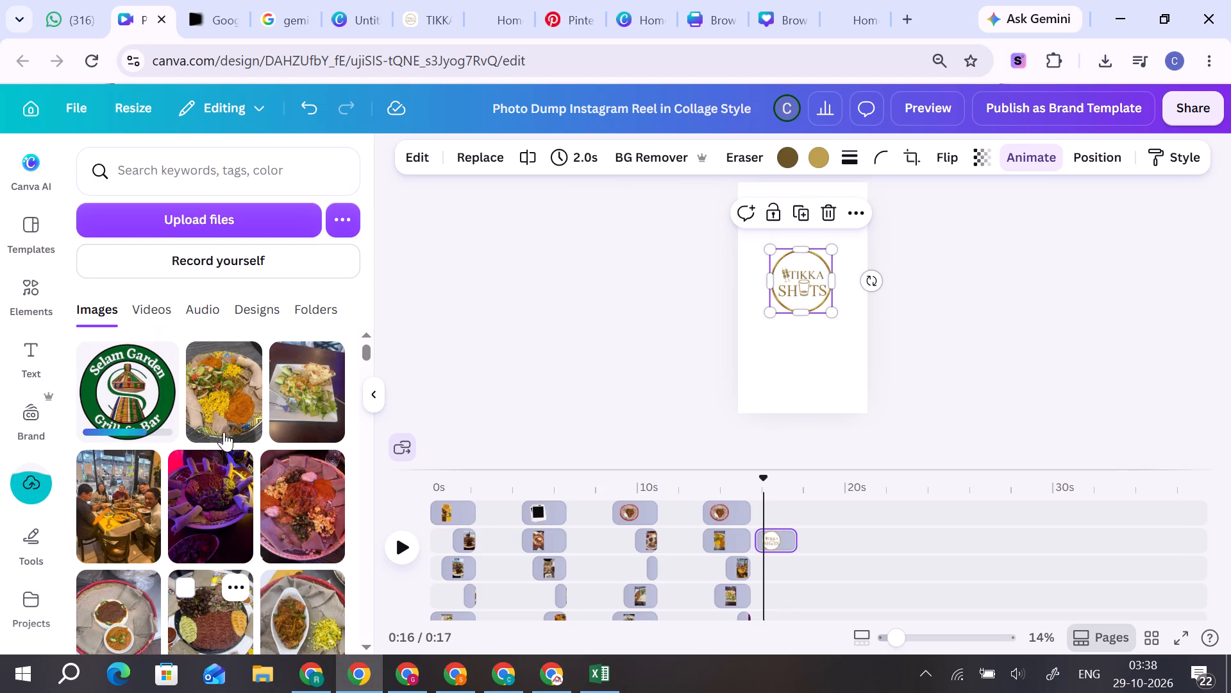
drag(129, 402, 771, 287)
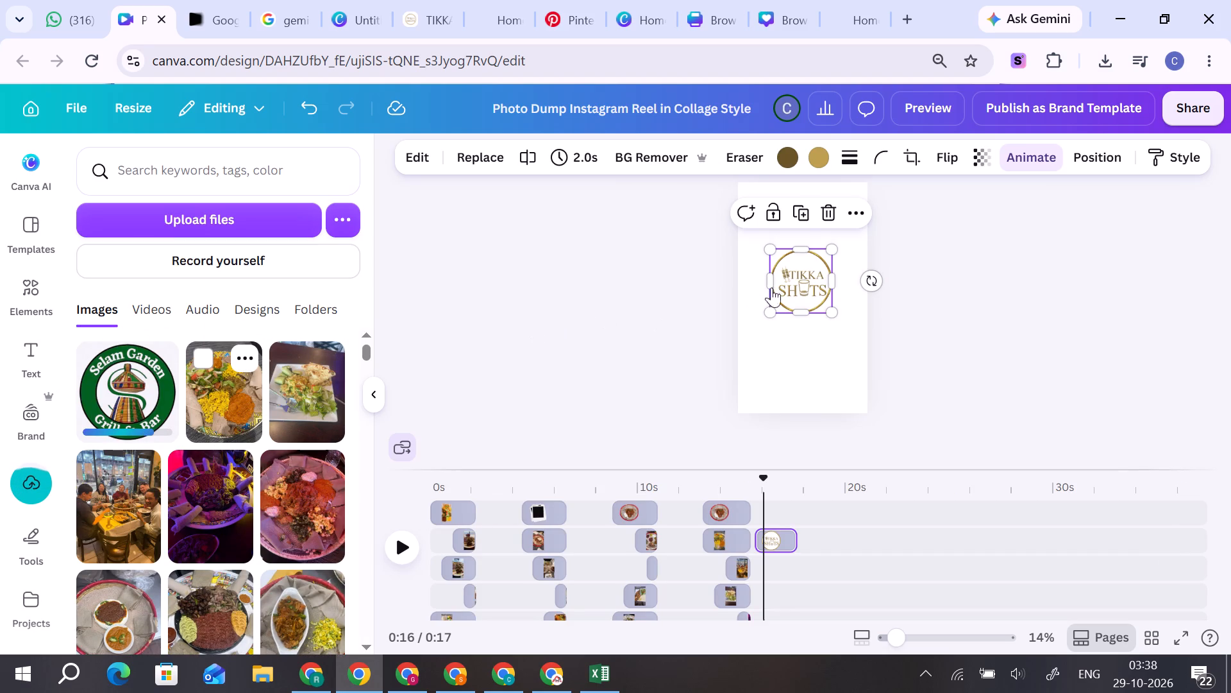
drag(771, 287, 806, 282)
click(964, 287)
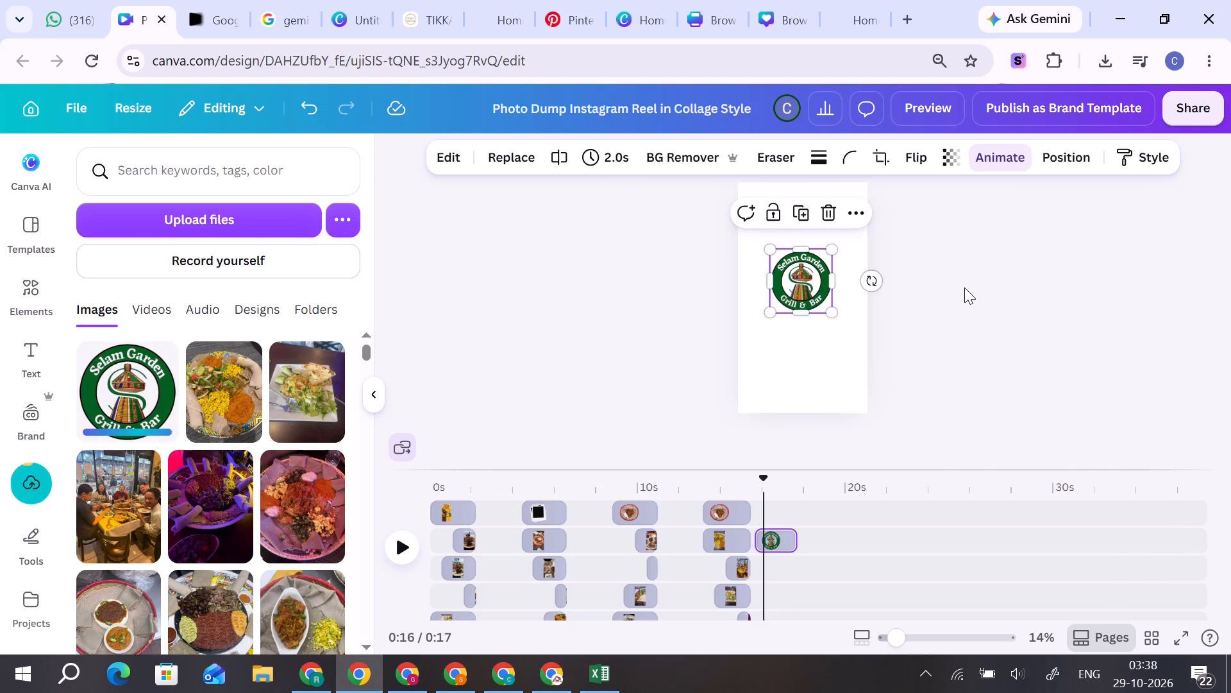
Move the playhead to the end of the reel at 0:17 to check the closing logo page.
scroll(878, 566, down, 1)
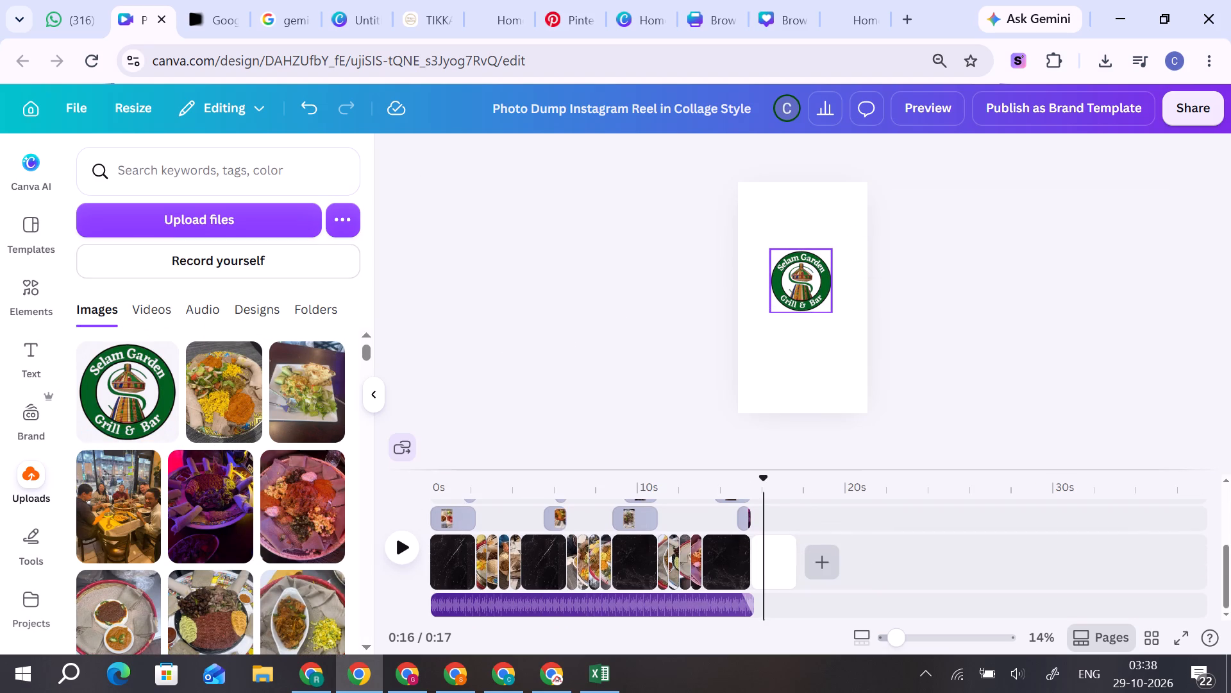
drag(766, 477, 798, 480)
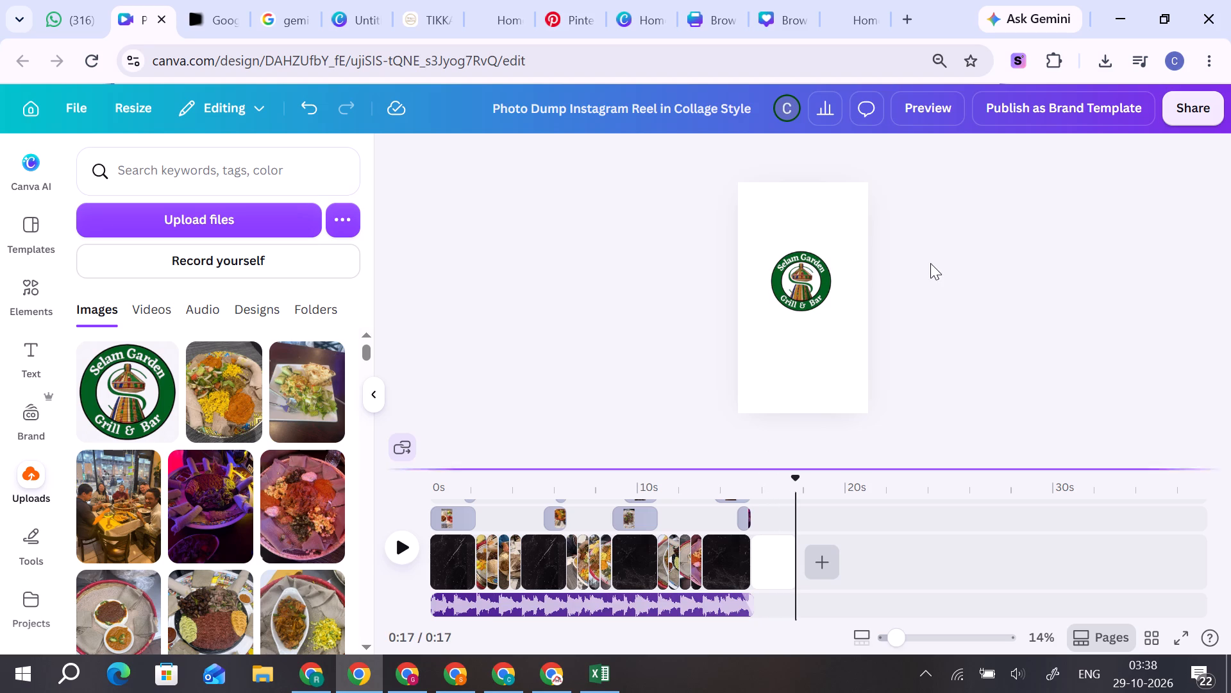
Review the reel's opening collage from 0:00 until all four photos around the central cutout are in view.
scroll(930, 263, up, 2)
scroll(662, 572, up, 4)
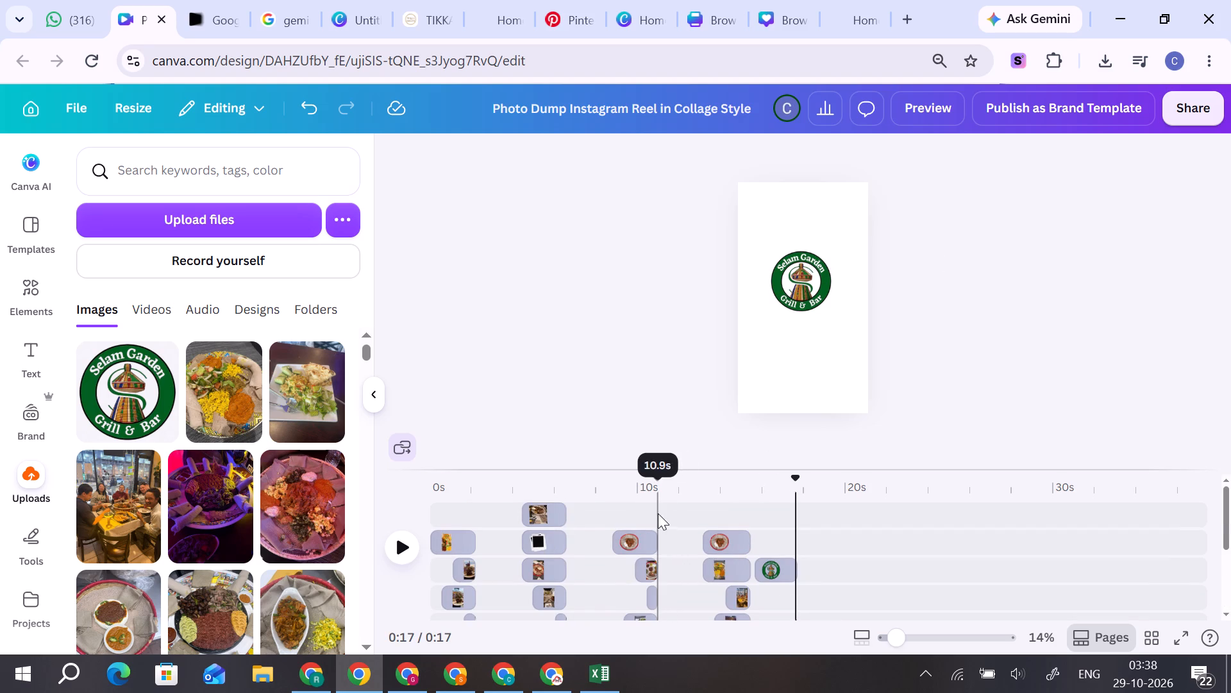
click(435, 508)
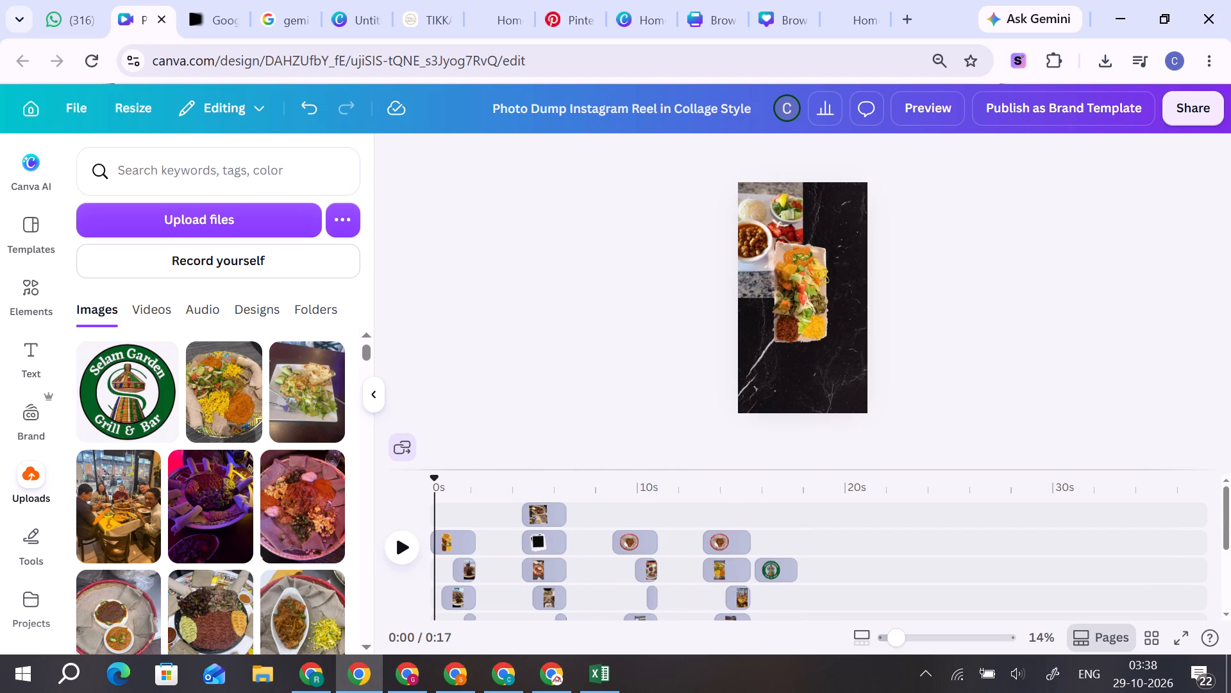
drag(432, 491, 455, 494)
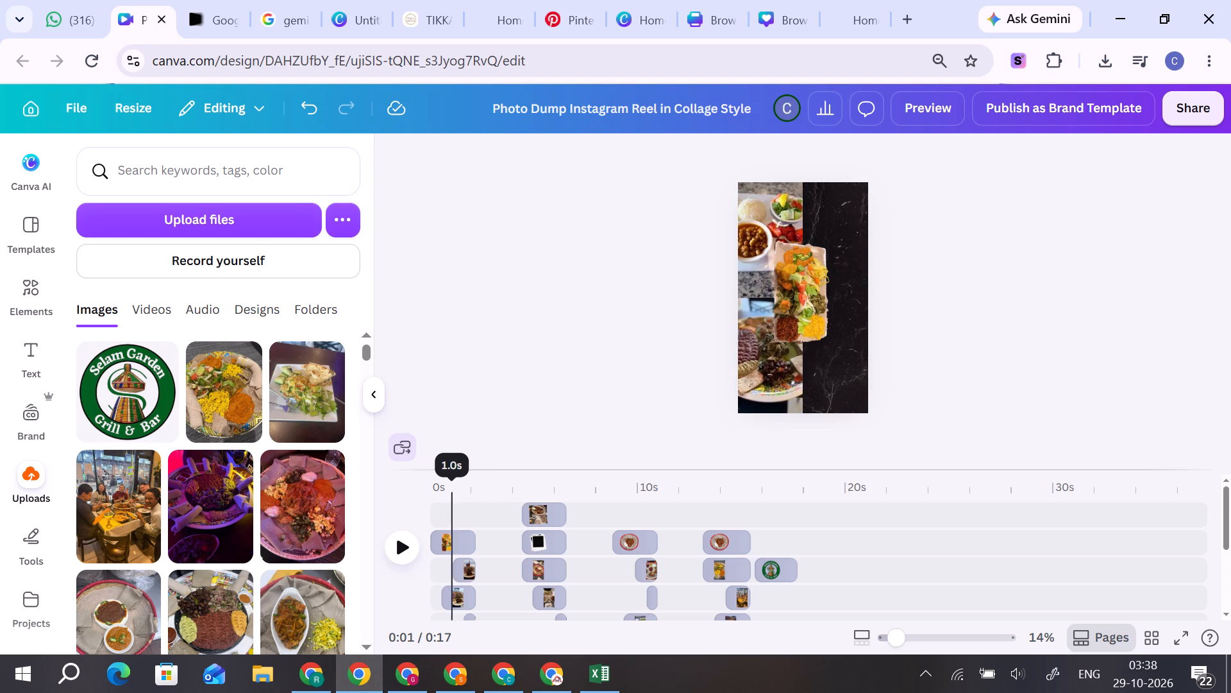
drag(455, 494, 471, 497)
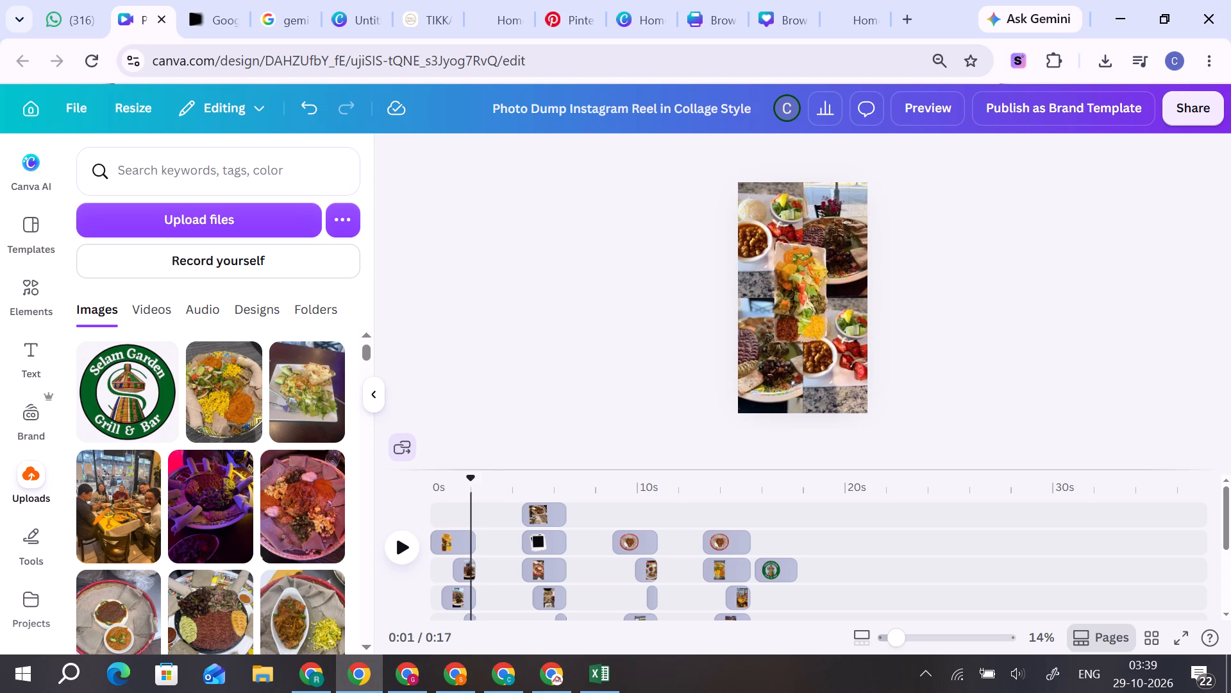
Open the sharing options for the reel design.
click(1181, 127)
click(1191, 110)
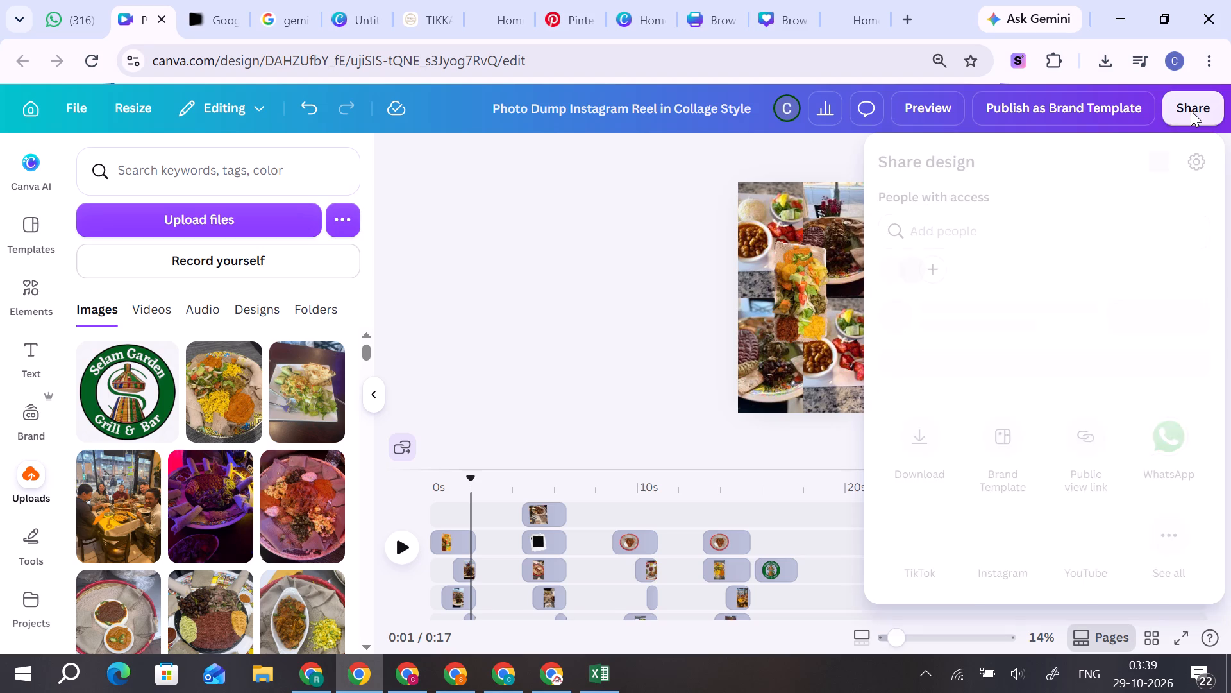
Download the reel as an MP4 video at 1080p quality.
click(917, 500)
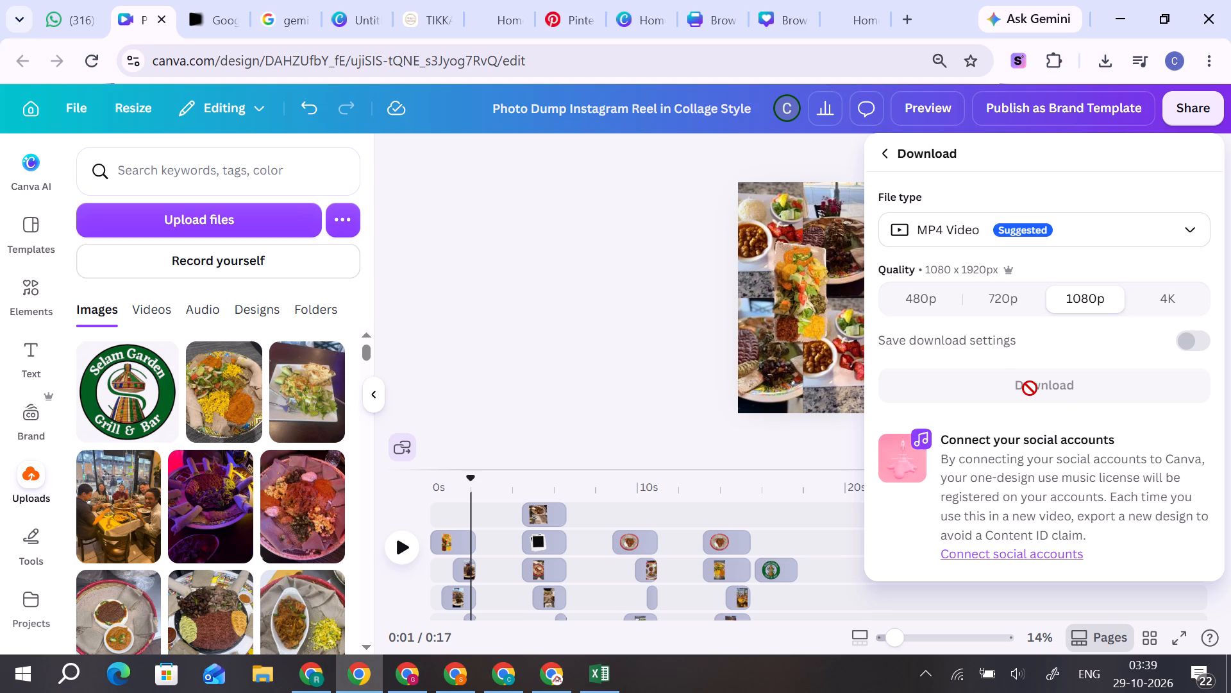
click(1085, 391)
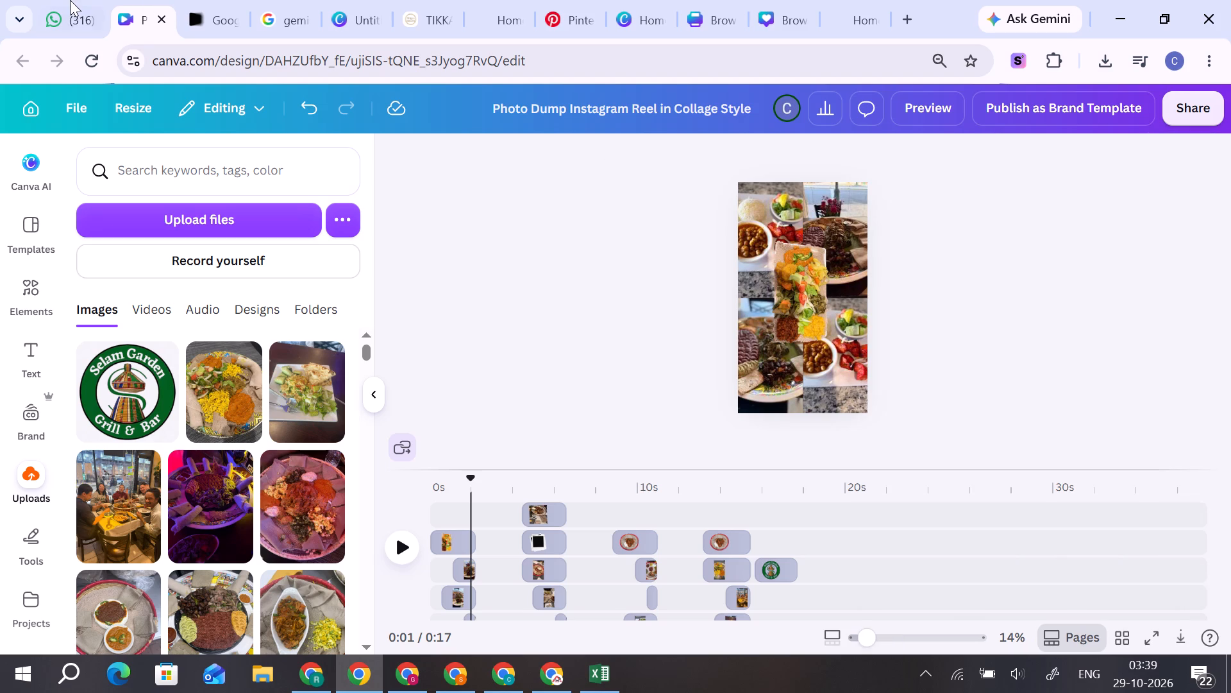